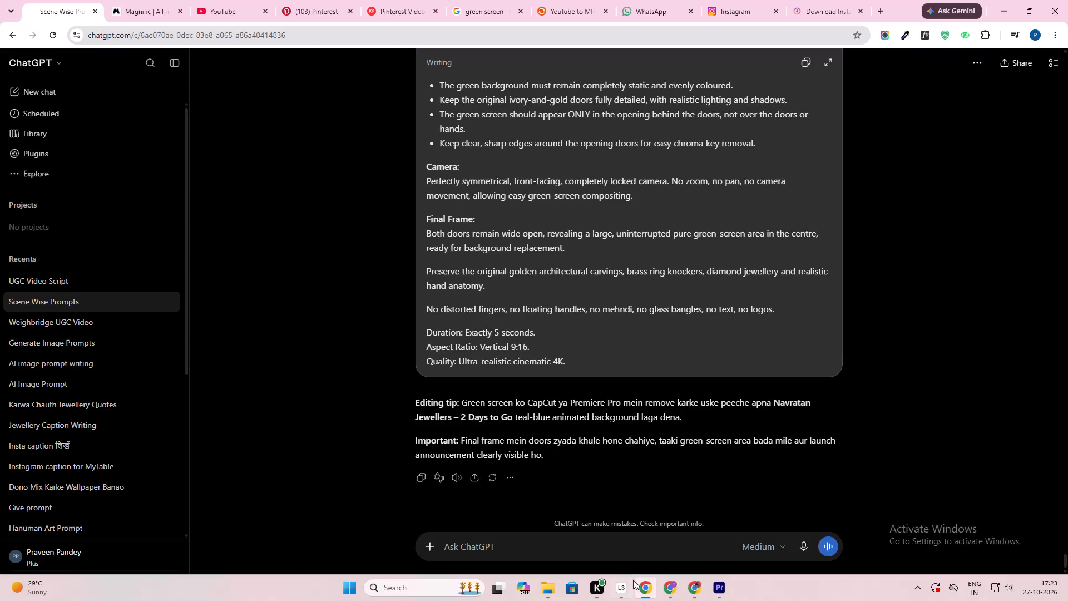
Switch to File Explorer and preview the downloaded door video magnific_create-an-ultrarealistic-_vQ9P5gxa47 in the Downloads folder.
click(714, 585)
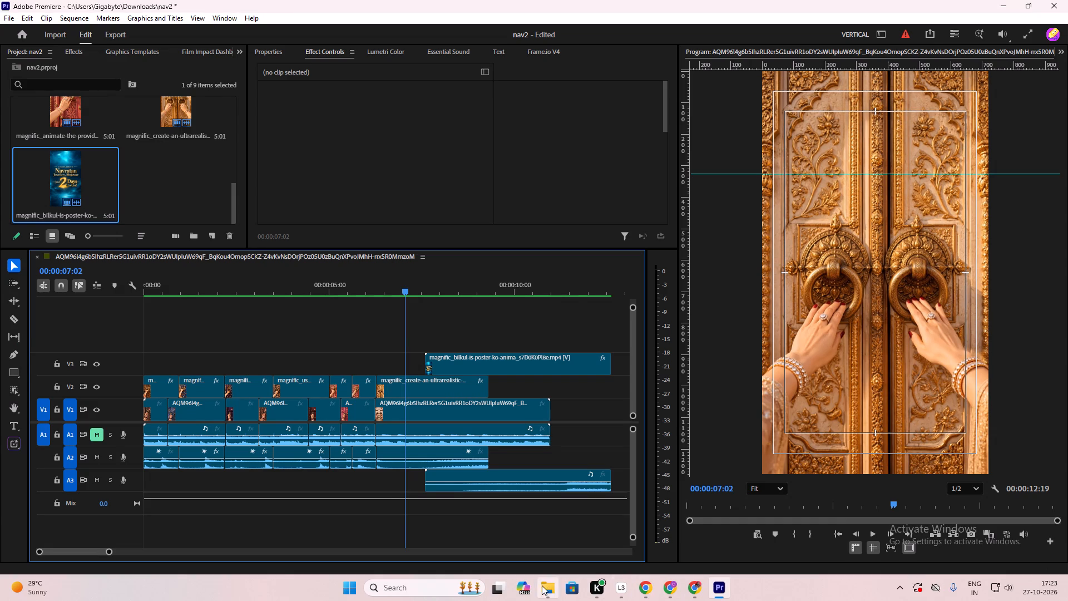
click(553, 588)
click(299, 250)
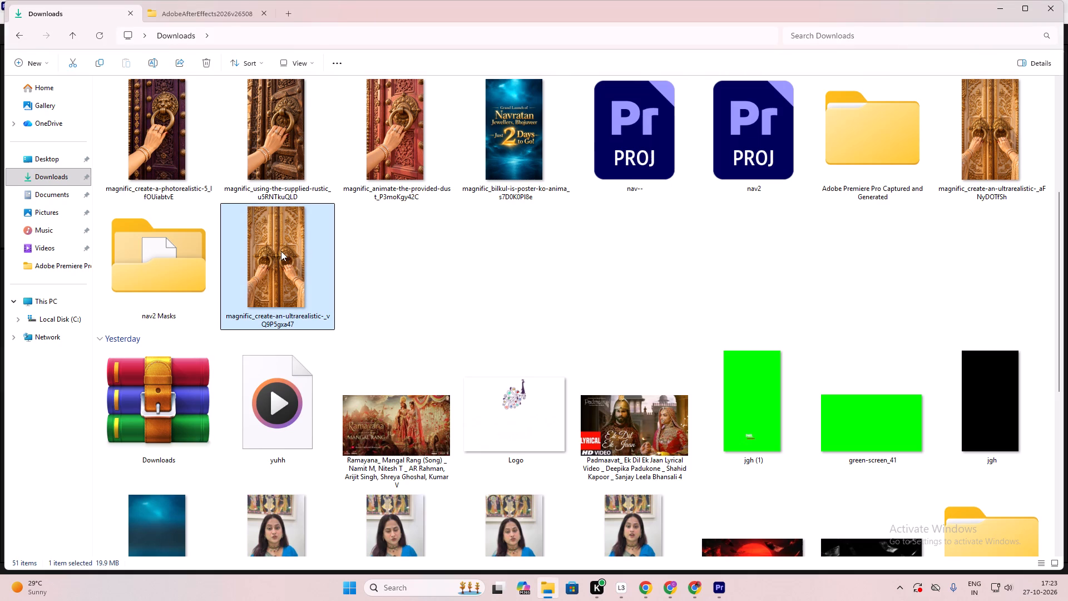
double_click(273, 251)
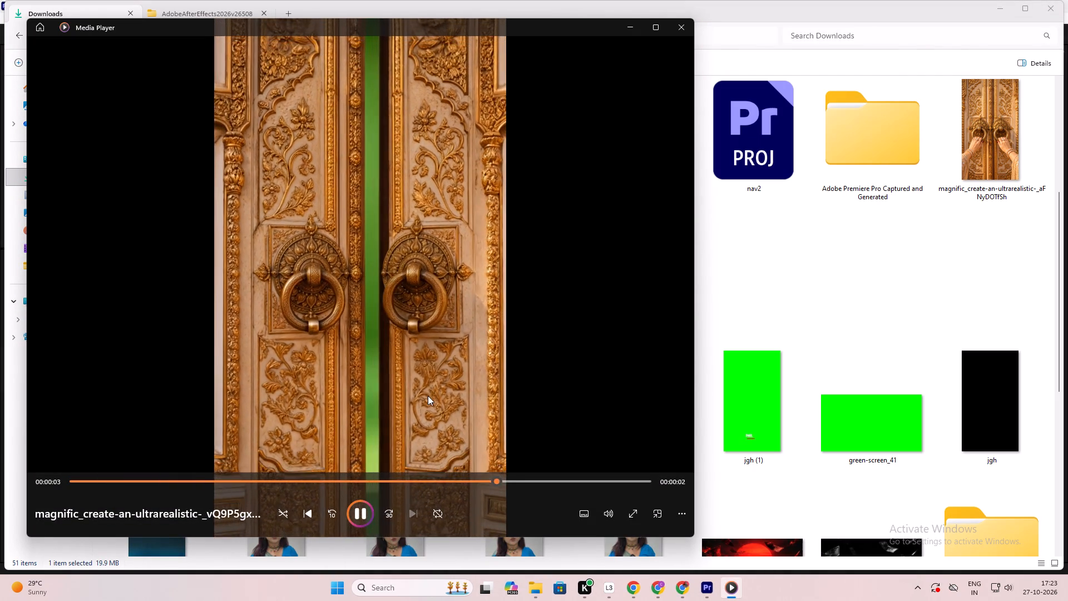
click(690, 26)
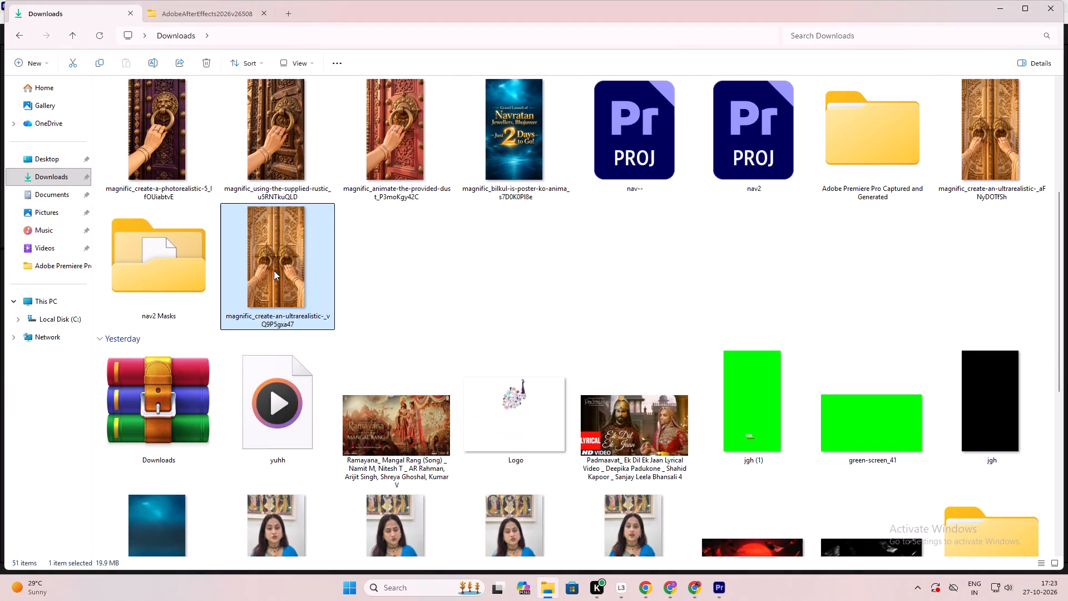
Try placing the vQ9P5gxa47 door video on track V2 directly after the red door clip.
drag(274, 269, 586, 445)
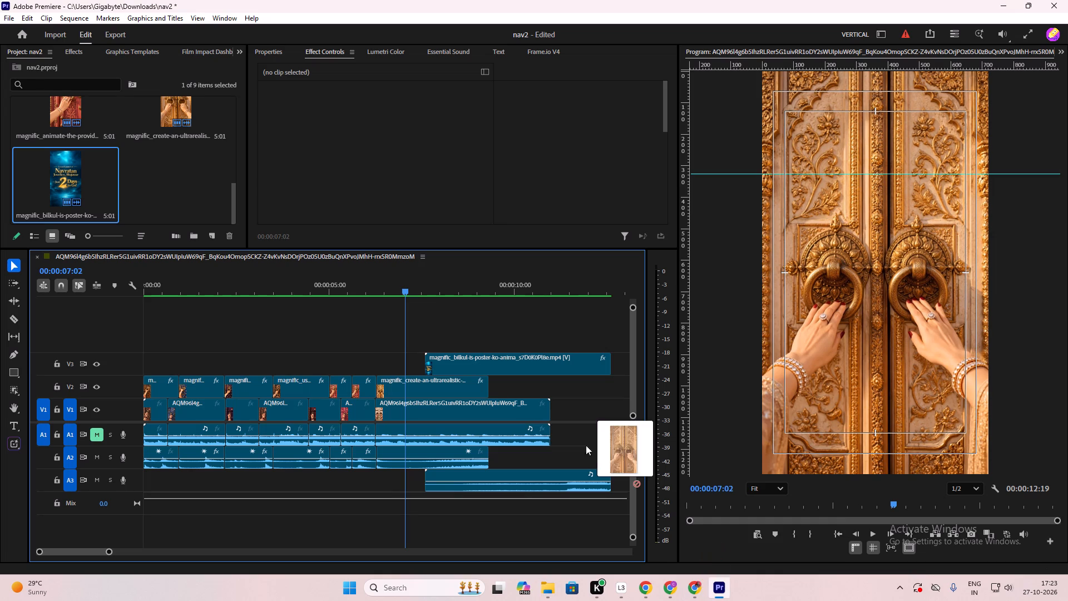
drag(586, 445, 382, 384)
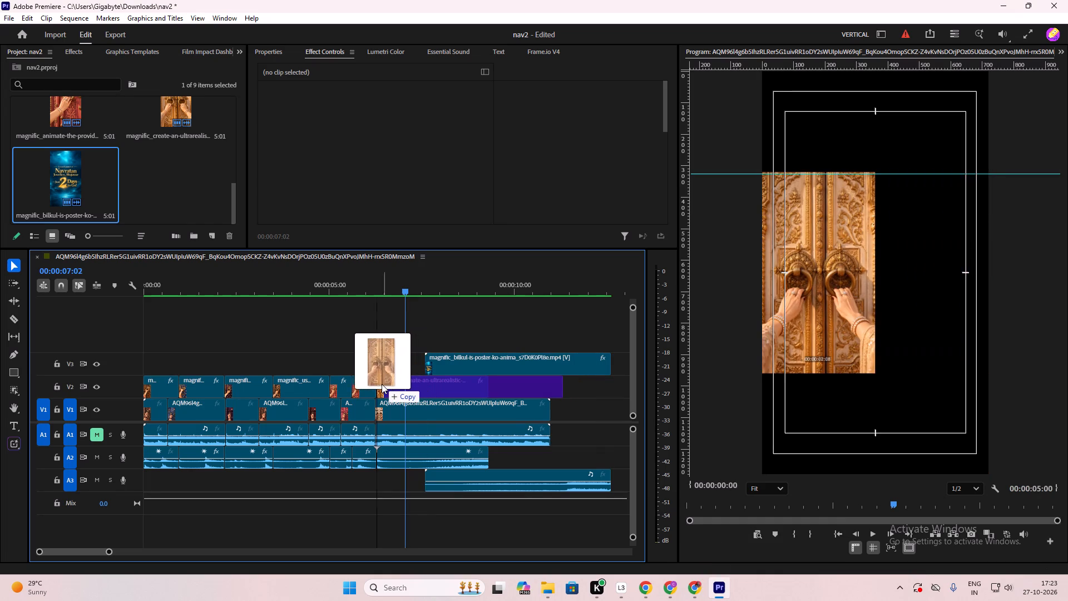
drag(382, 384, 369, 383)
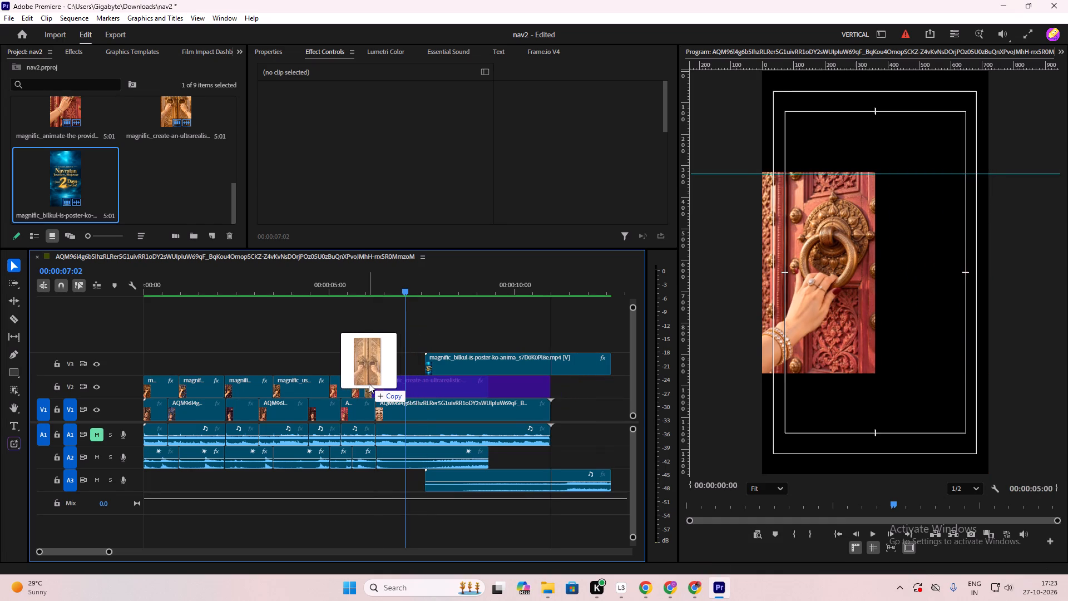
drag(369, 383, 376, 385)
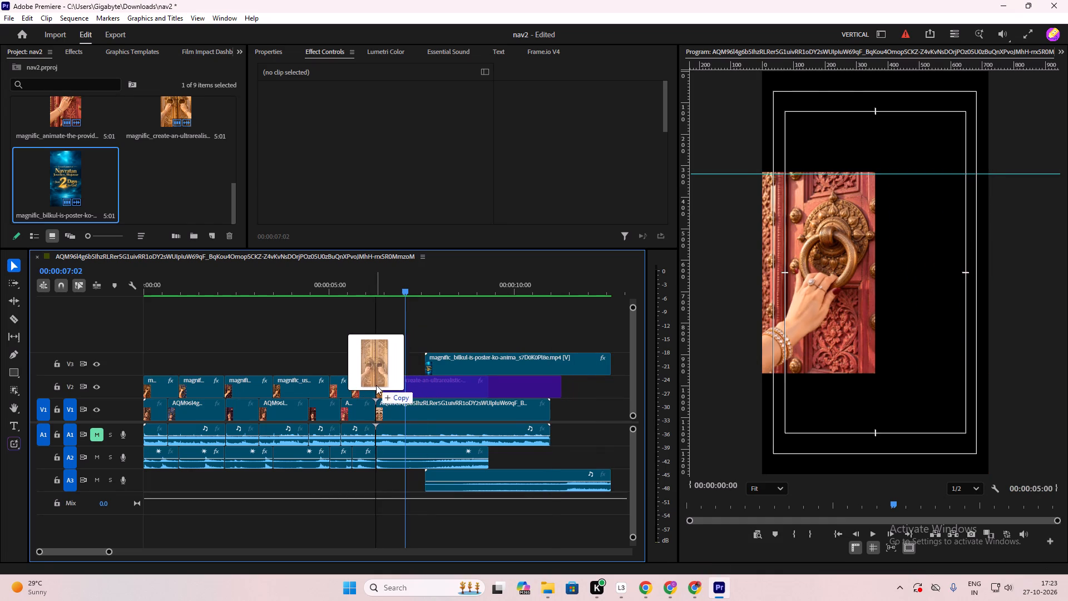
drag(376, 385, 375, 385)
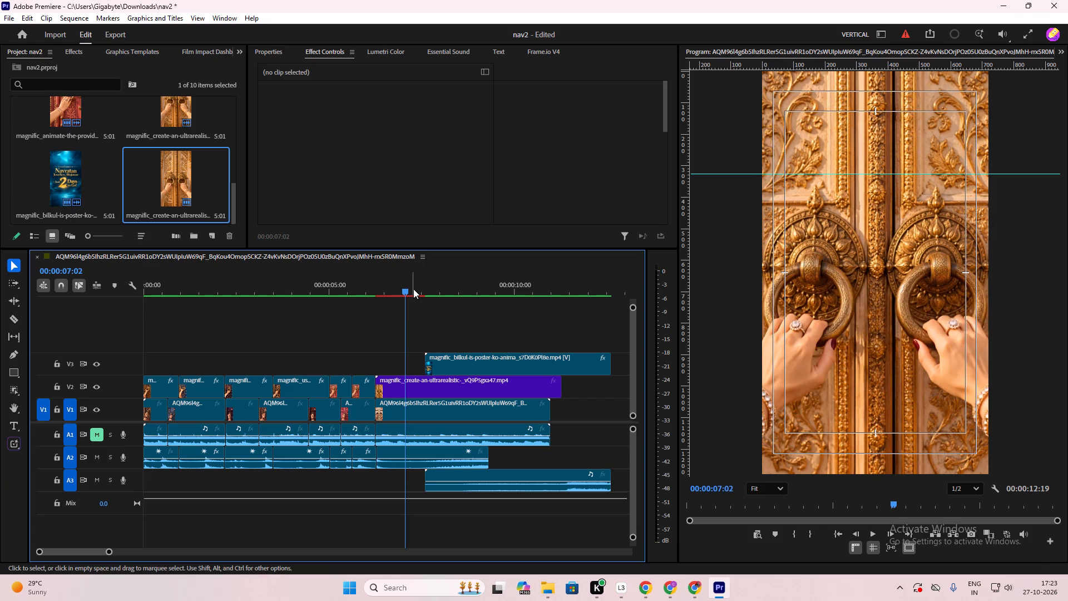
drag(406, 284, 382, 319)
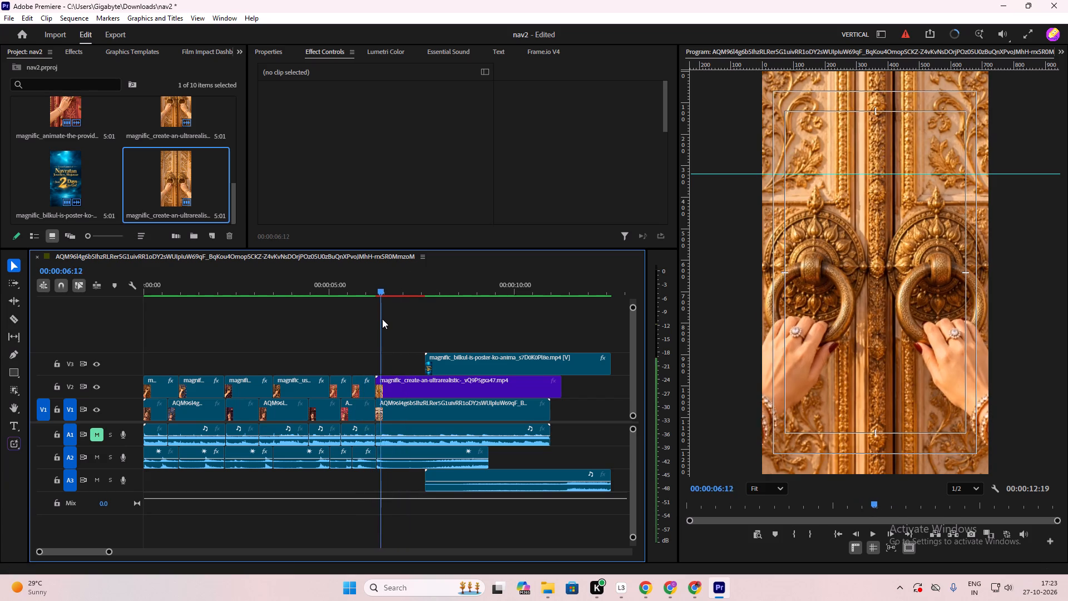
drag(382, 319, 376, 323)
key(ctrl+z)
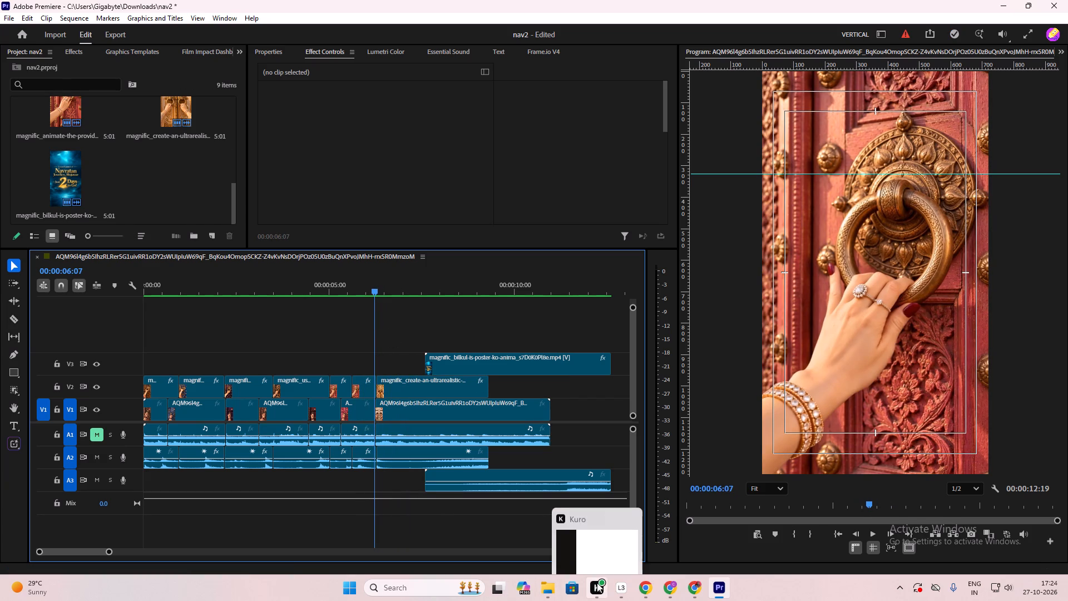
Place the vQ9P5gxa47 door video from Downloads on V2, replacing the existing golden door clip directly after the red door clip.
click(553, 585)
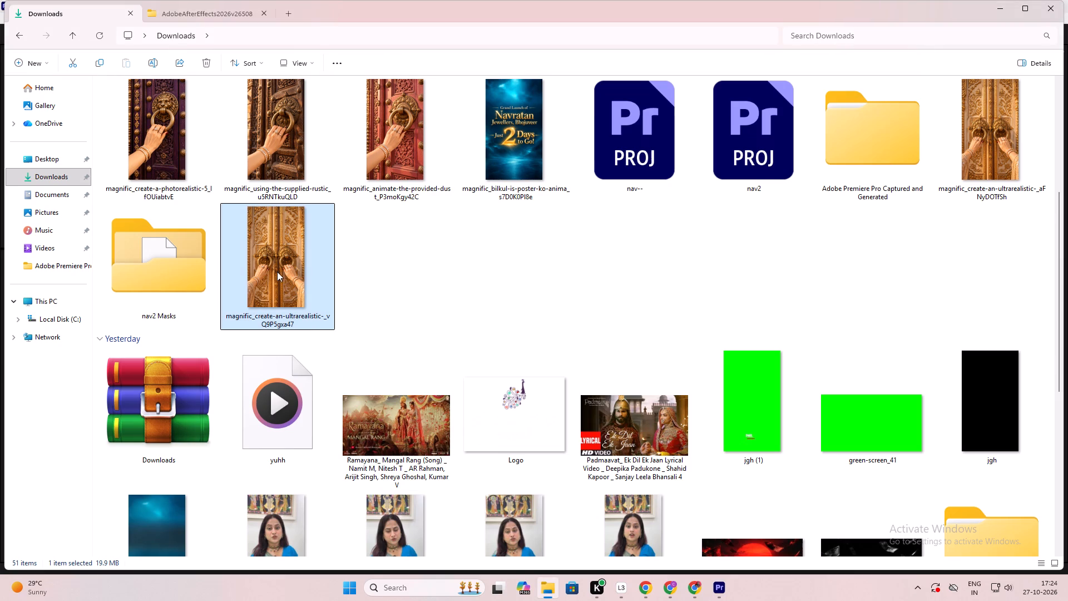
drag(277, 272, 502, 445)
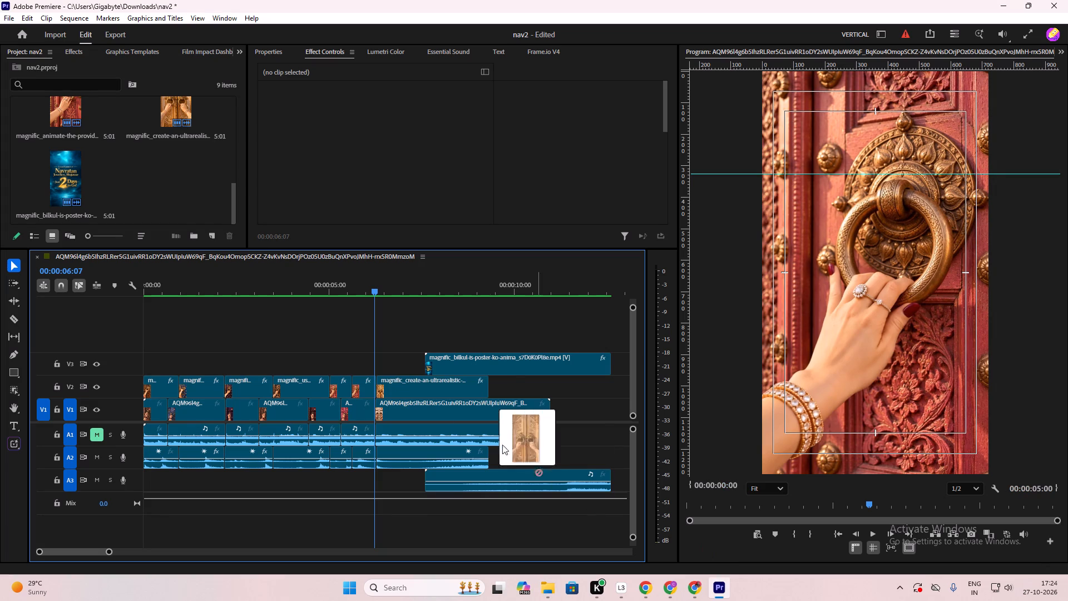
drag(502, 445, 397, 393)
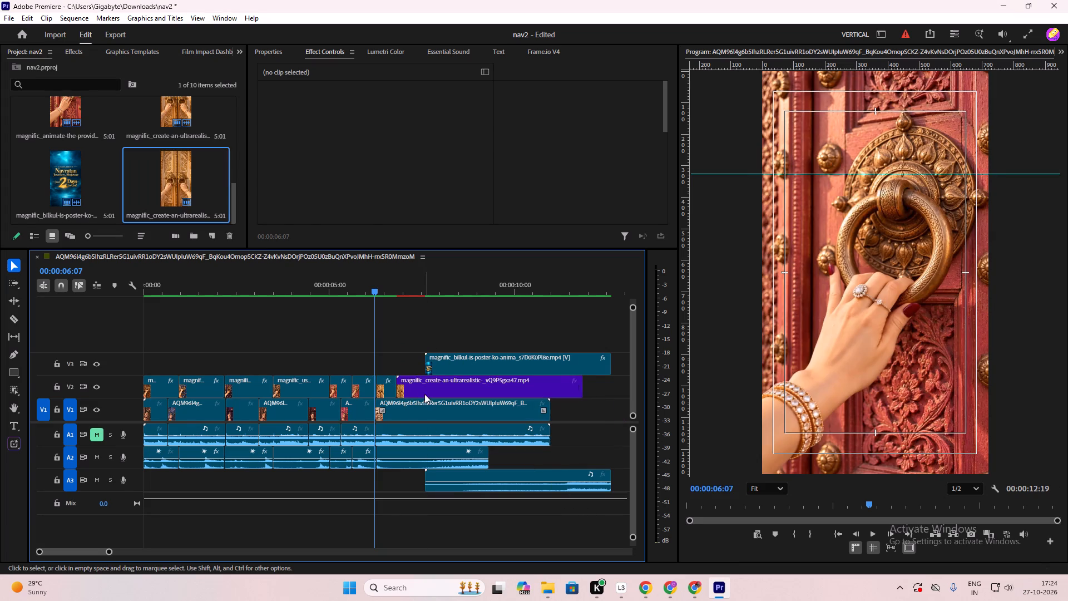
drag(424, 394, 409, 388)
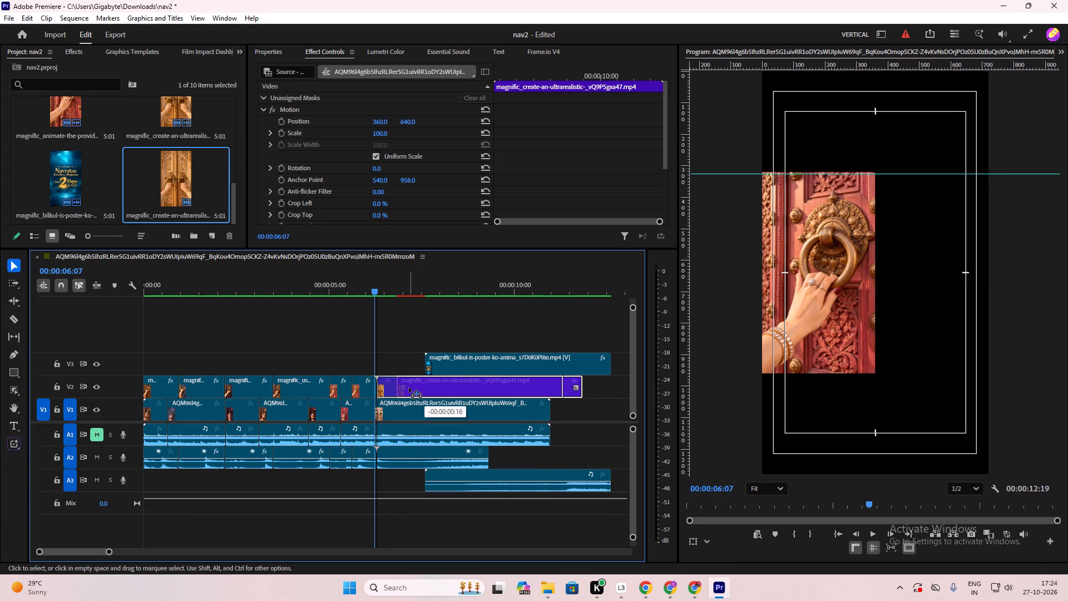
drag(409, 388, 409, 388)
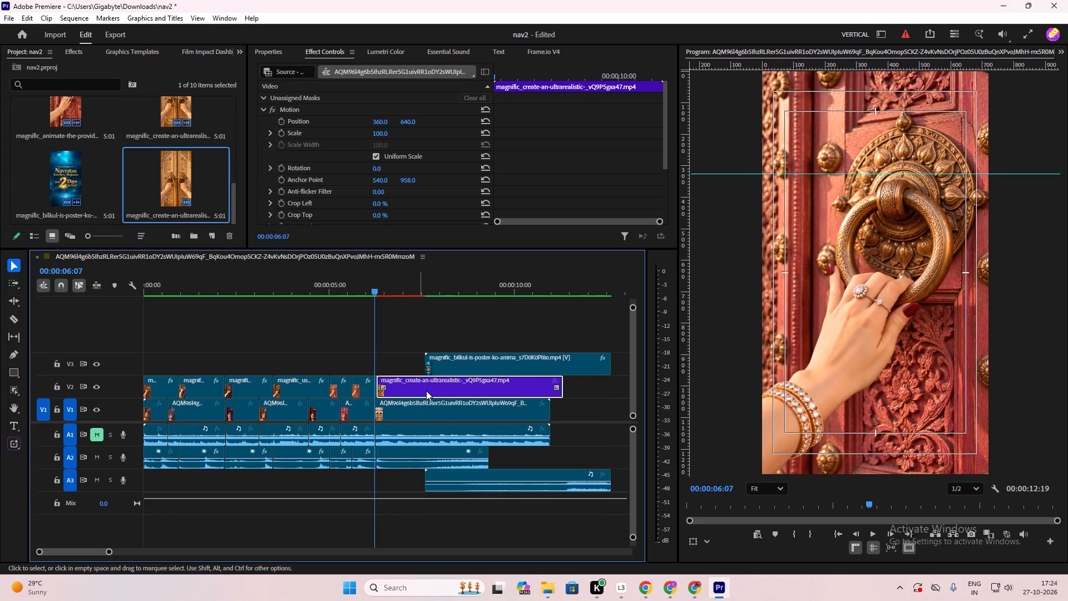
Scale the new door clip down to 69 and play back the result.
key(space)
key(space)
click(432, 390)
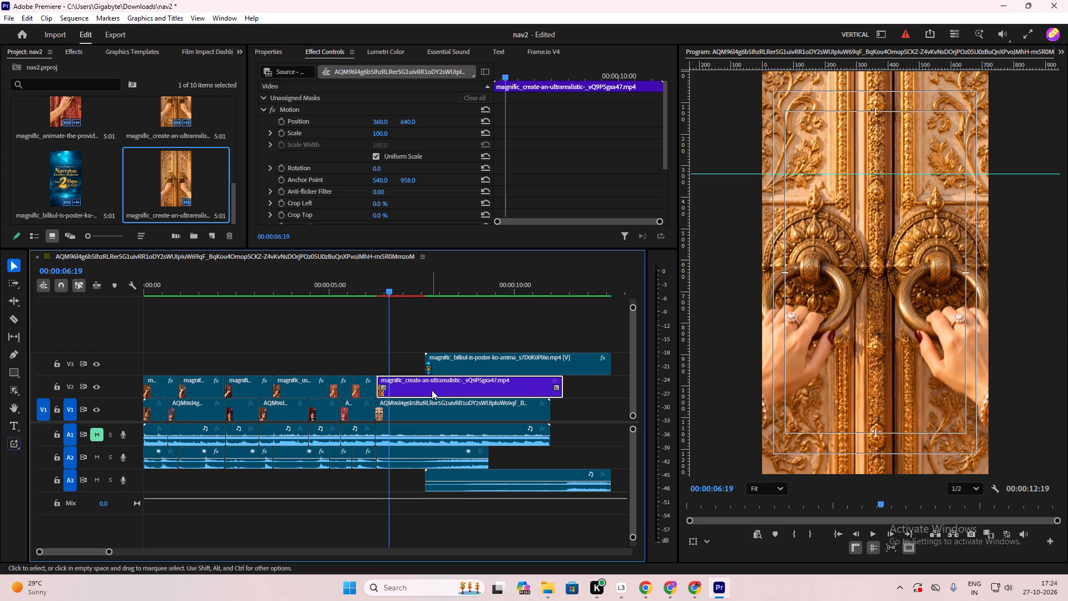
drag(376, 131, 335, 129)
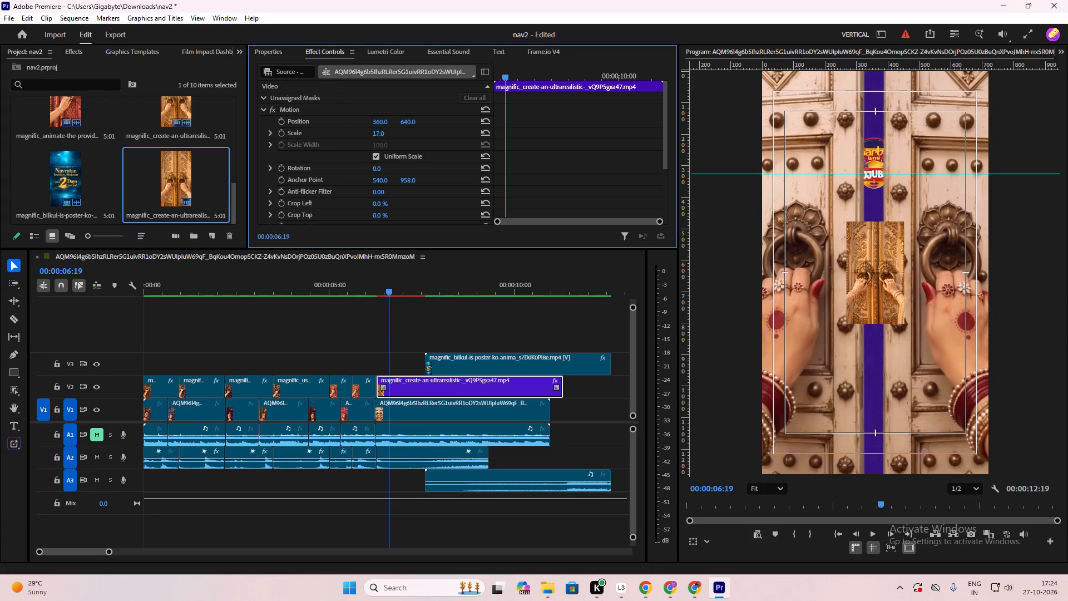
drag(335, 129, 359, 128)
key(space)
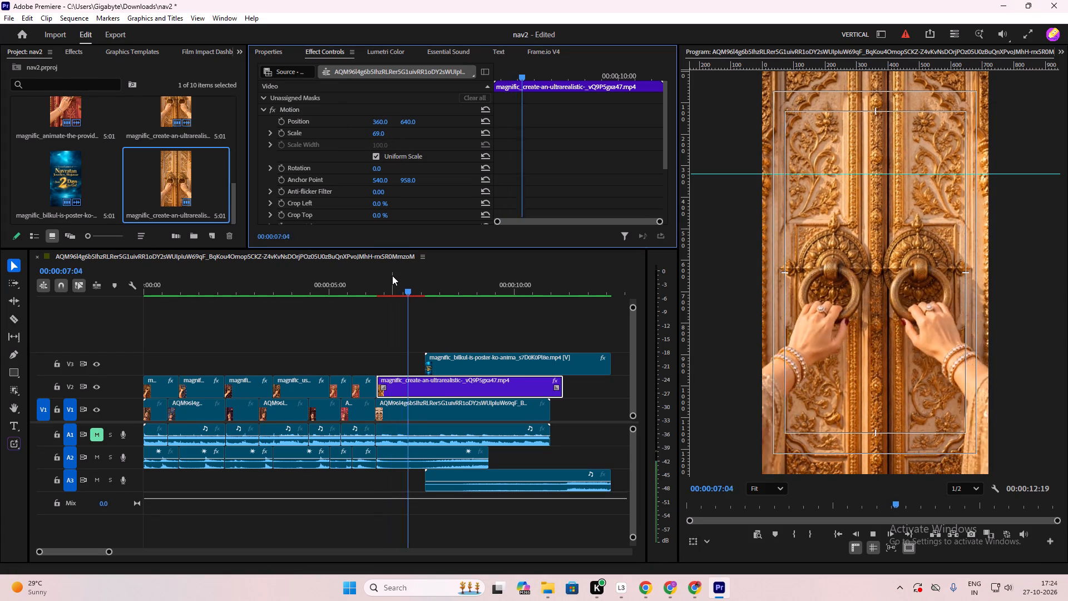
key(space)
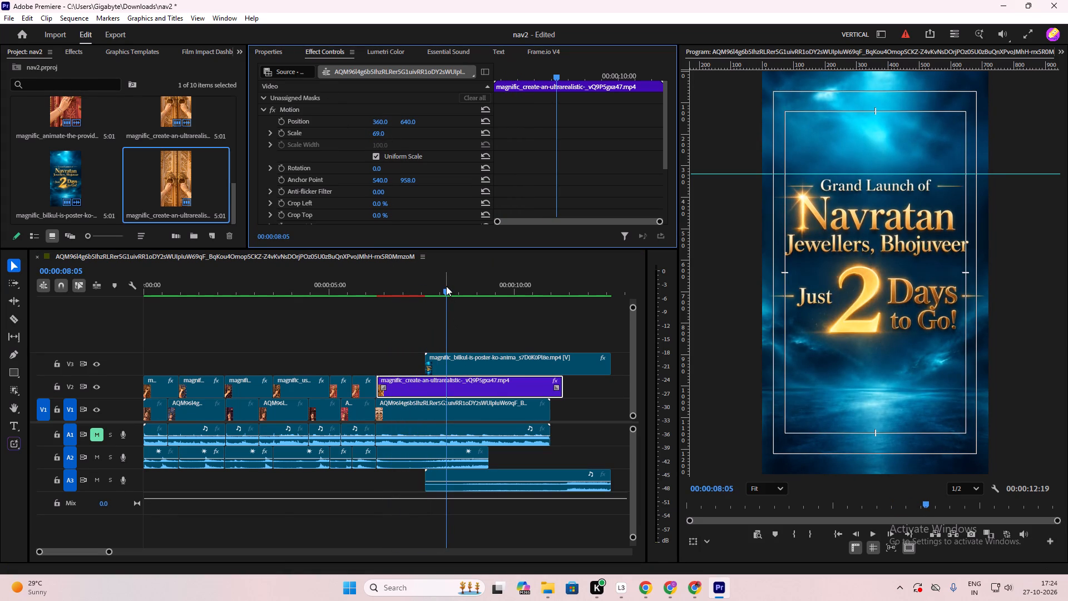
Move the new door clip up to track V4, above the launch poster clip, keeping its start time.
drag(446, 286, 424, 304)
drag(441, 382, 439, 346)
Shift the Navratan launch poster clip on V3 to start at 00:00:09:05, just before the doors open, and play it back.
drag(463, 363, 506, 365)
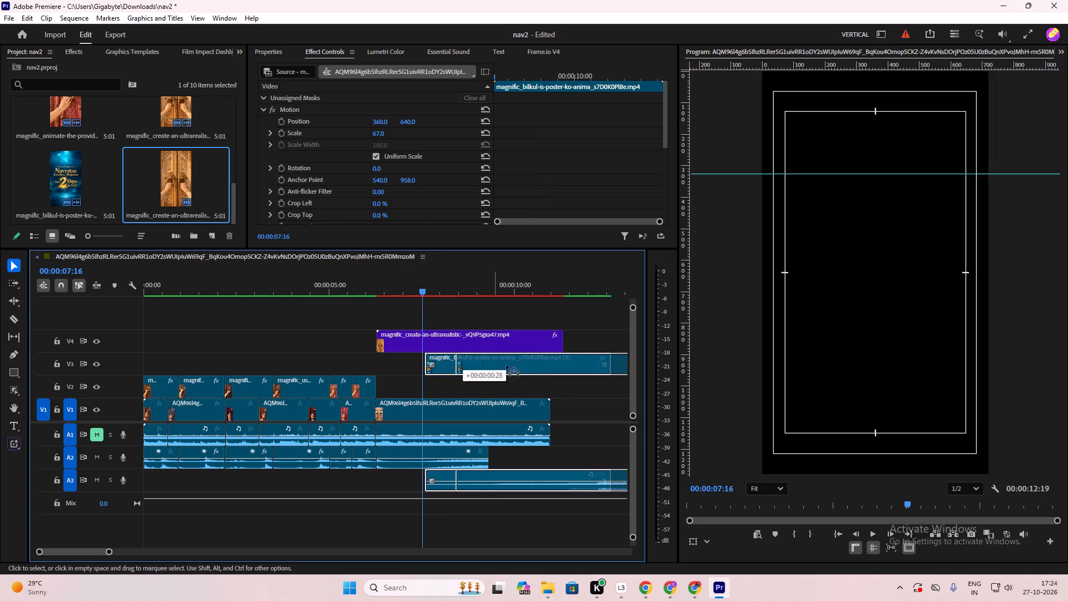
drag(506, 365, 547, 361)
key(space)
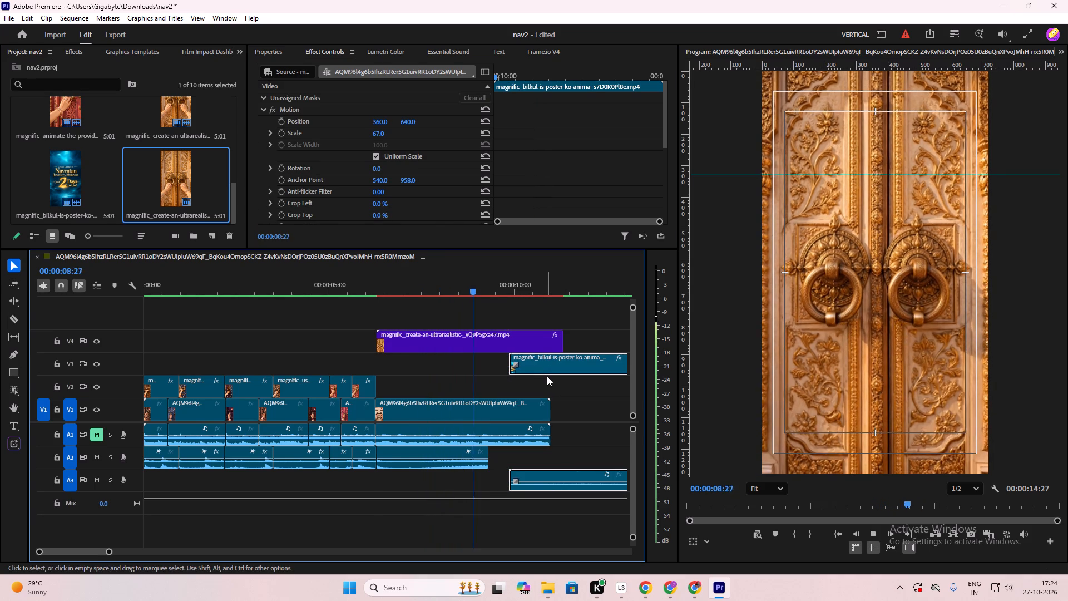
key(space)
drag(553, 372, 552, 372)
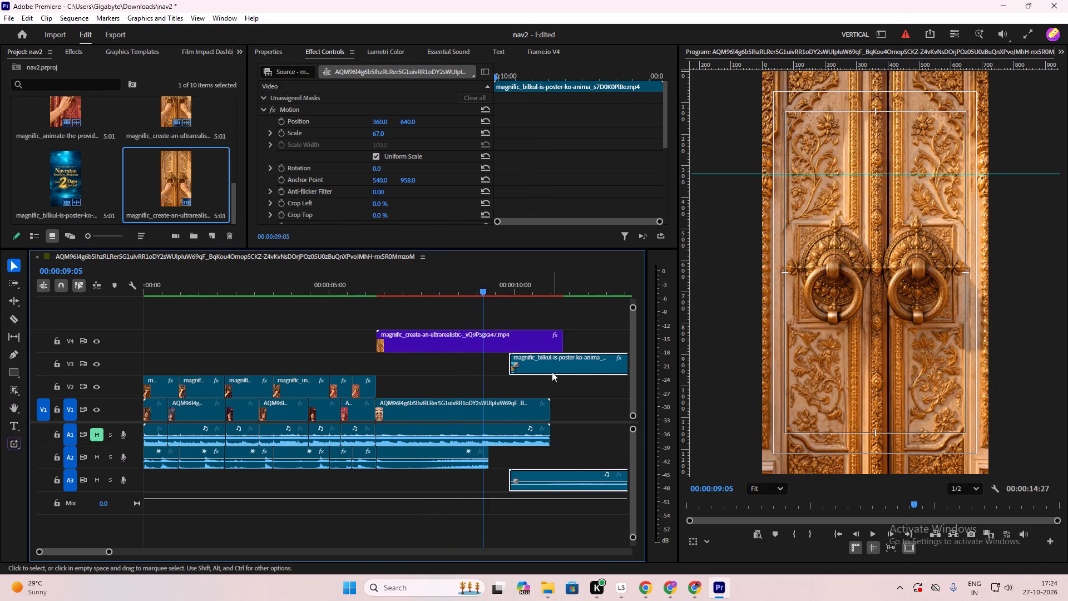
drag(552, 372, 530, 374)
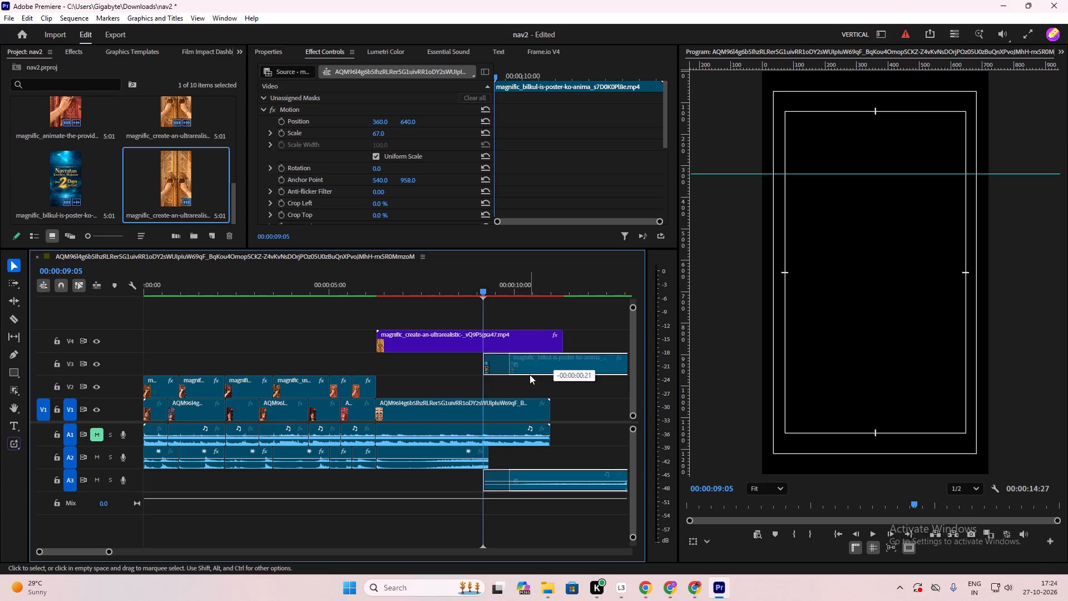
key(space)
key(space)
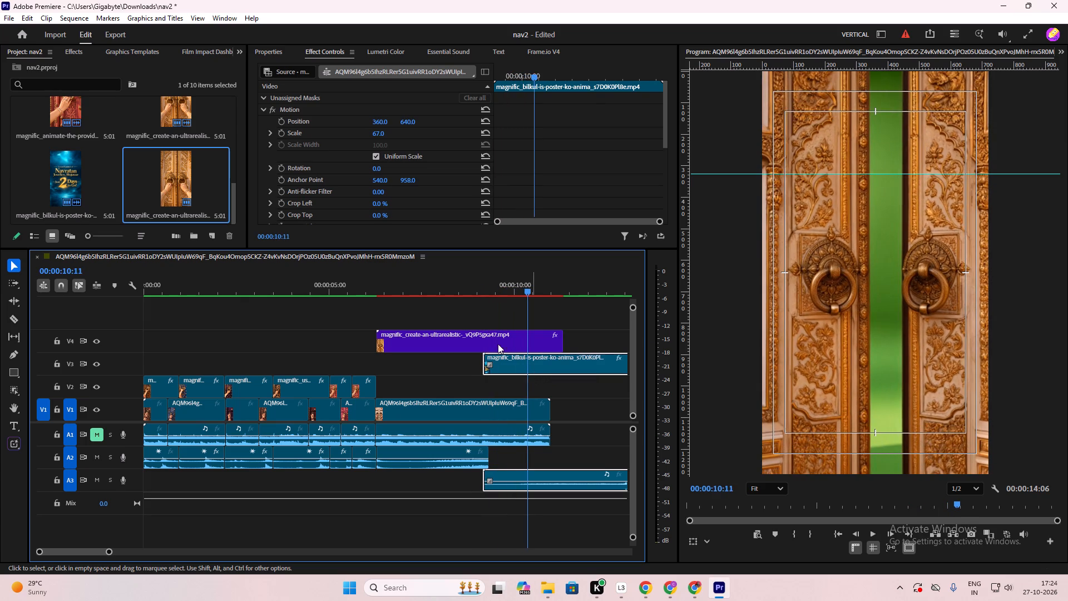
Find the Ultra Key effect by searching for "ultra" and apply it to the door clip on V4.
click(484, 334)
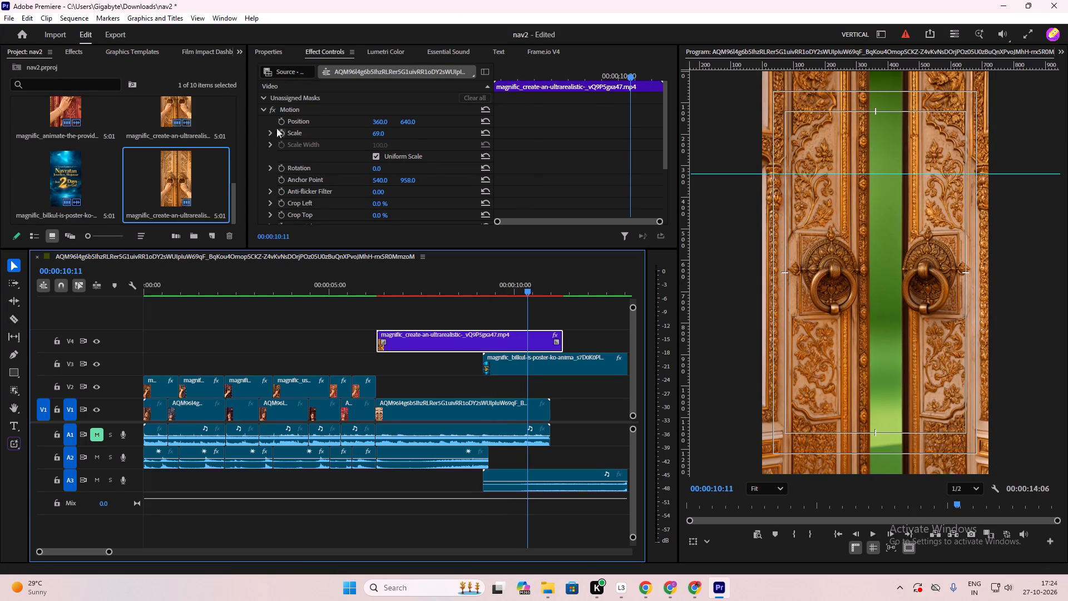
click(73, 52)
click(67, 72)
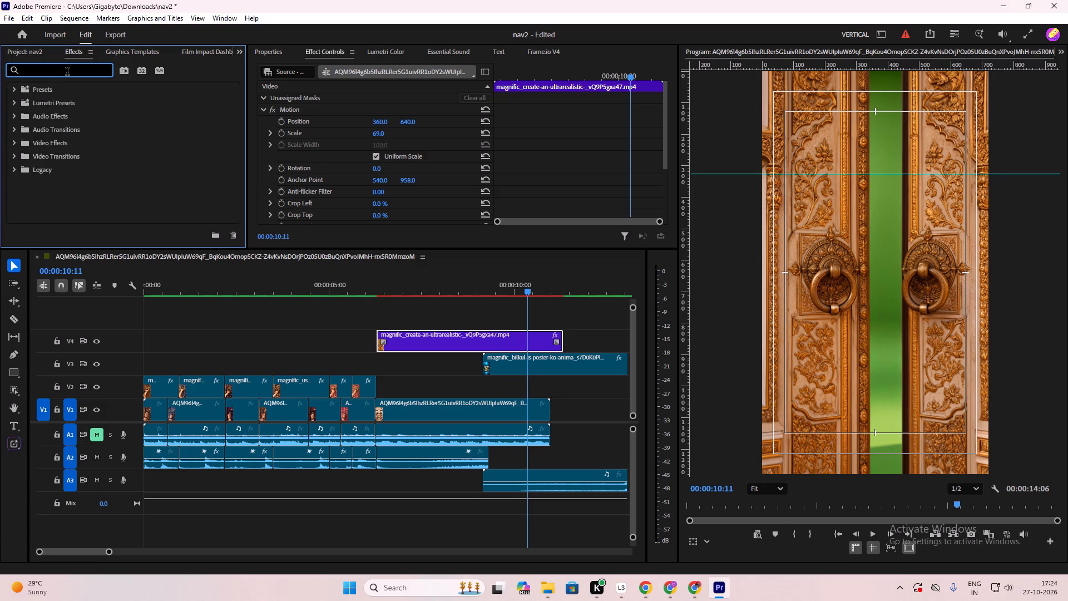
text(ul)
text(tr)
key(a)
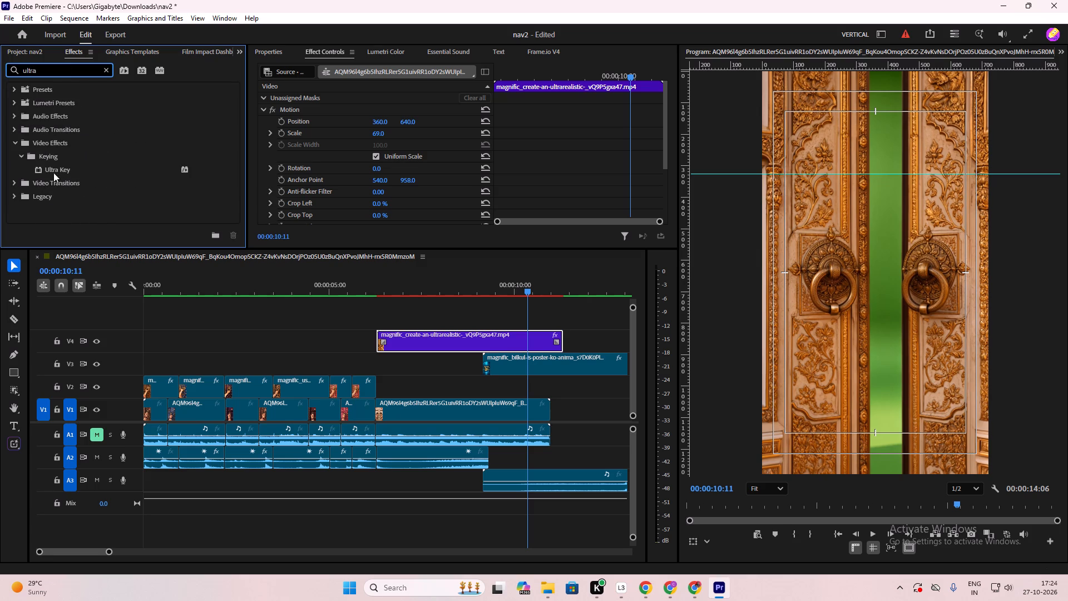
drag(51, 169, 431, 235)
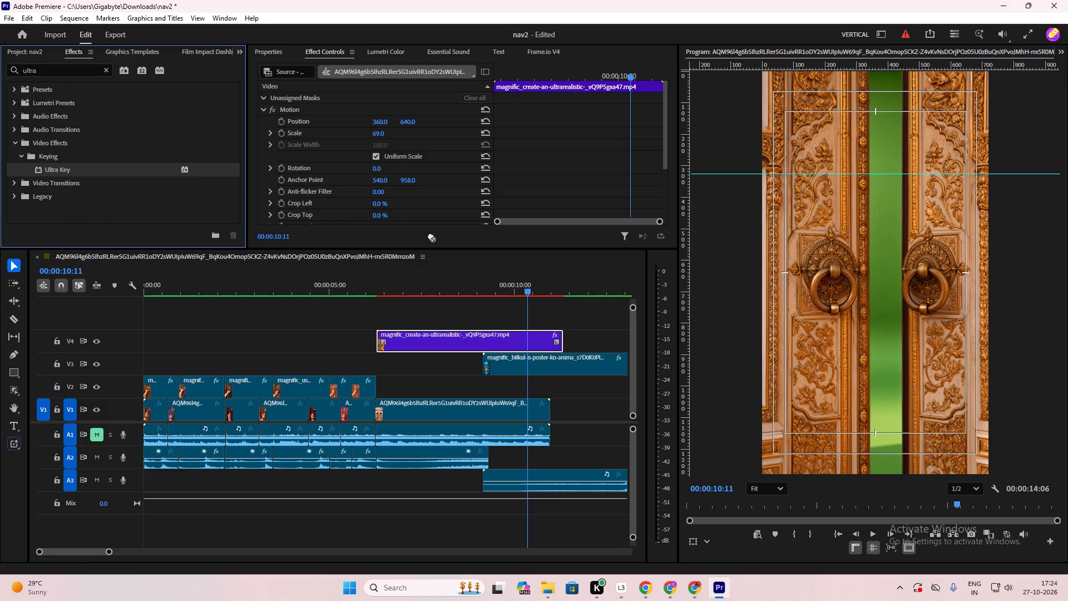
drag(431, 235, 477, 337)
Set the Ultra Key's key color by sampling the green area between the opening doors.
scroll(356, 150, down, 8)
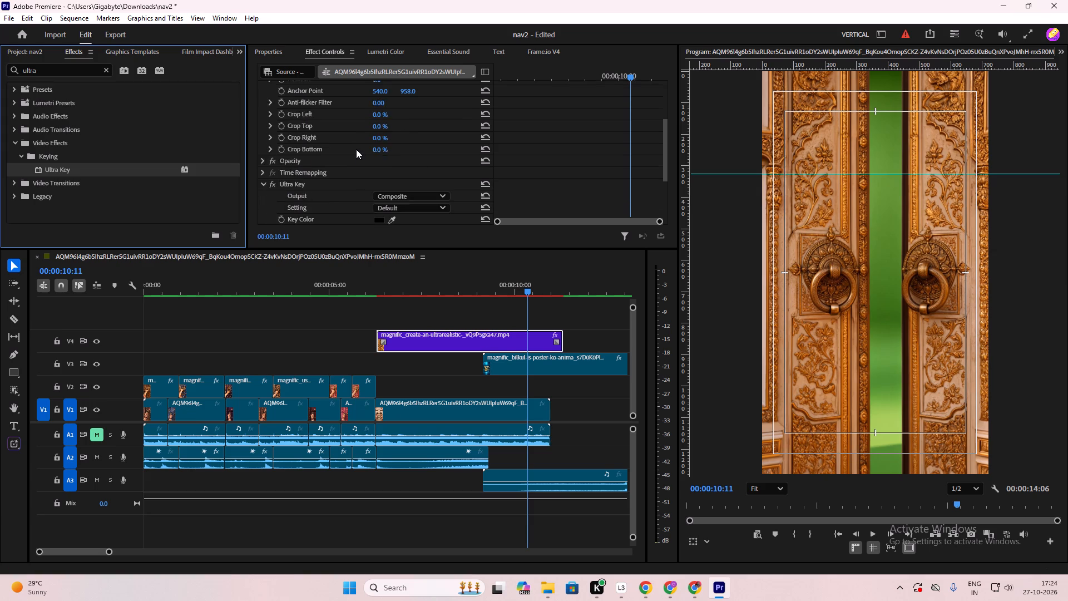
scroll(356, 149, down, 7)
click(390, 142)
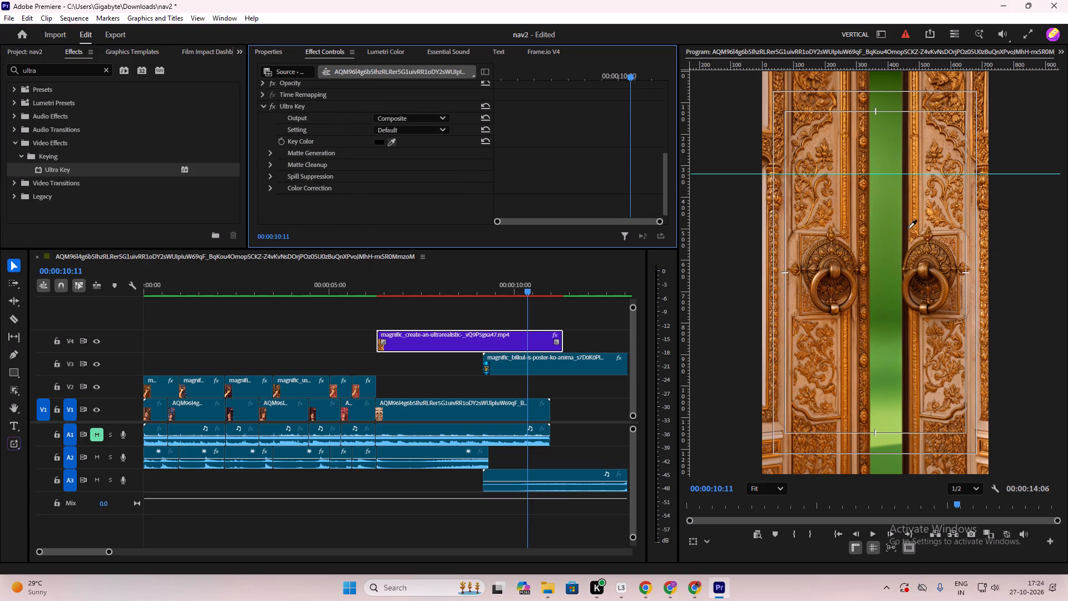
click(883, 205)
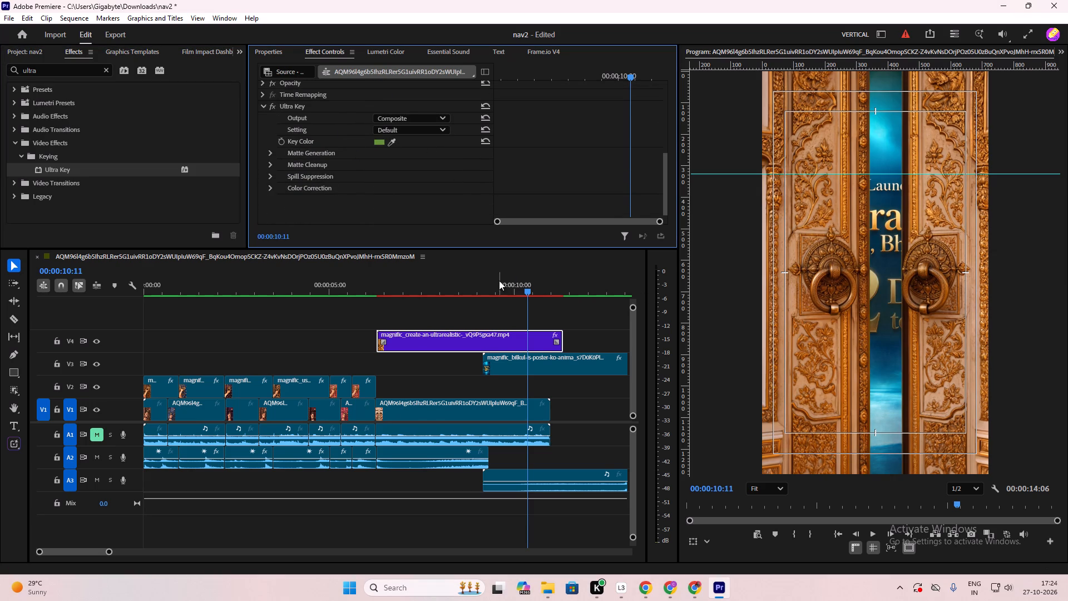
Play back the door opening to check the keyed transition into the launch poster.
drag(528, 287, 488, 292)
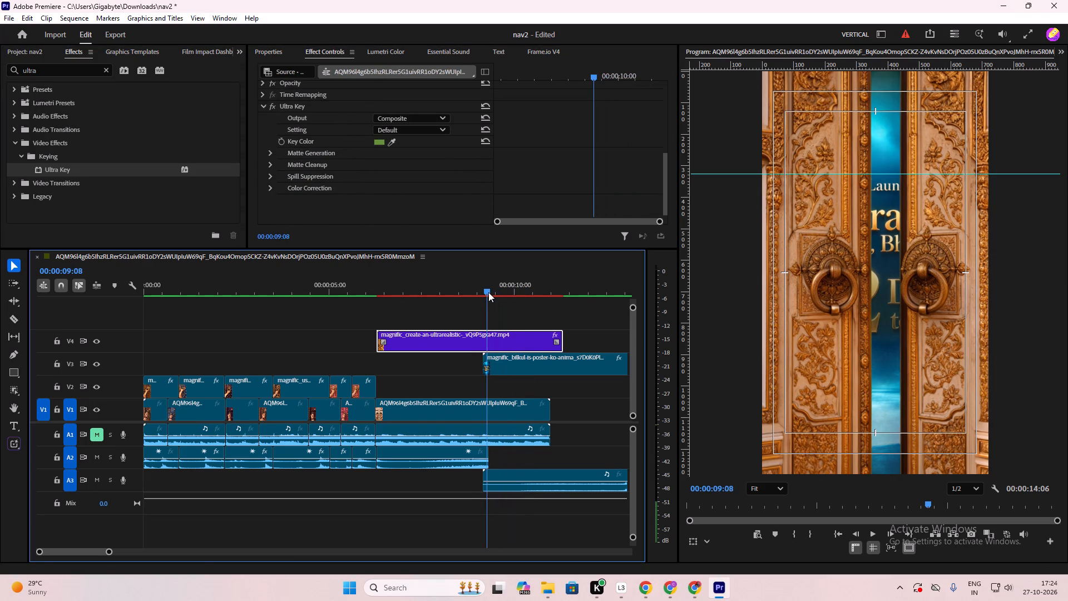
drag(488, 292, 456, 286)
click(481, 300)
key(space)
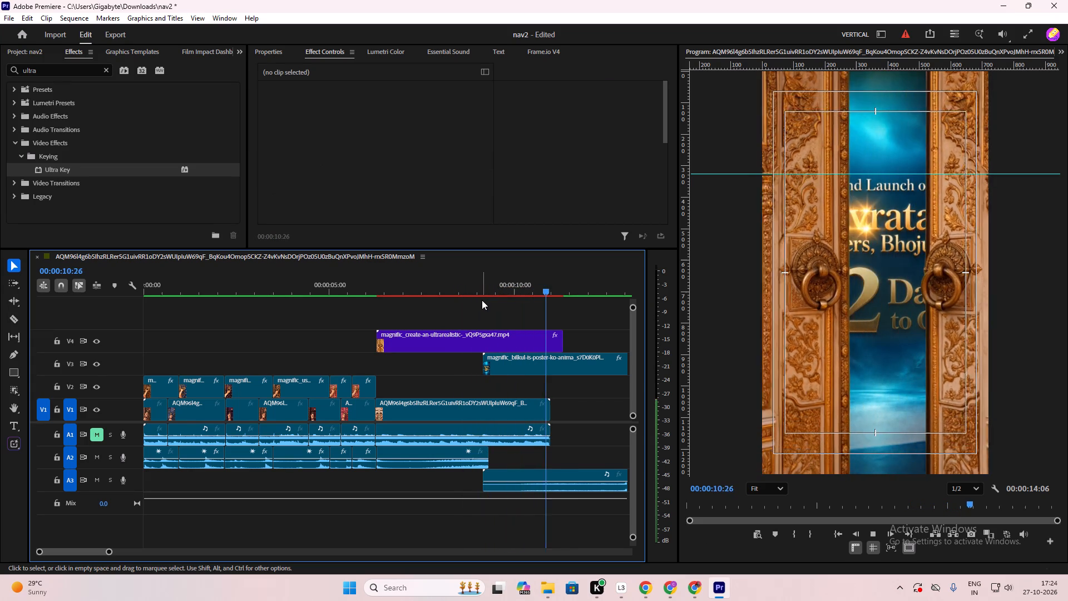
key(space)
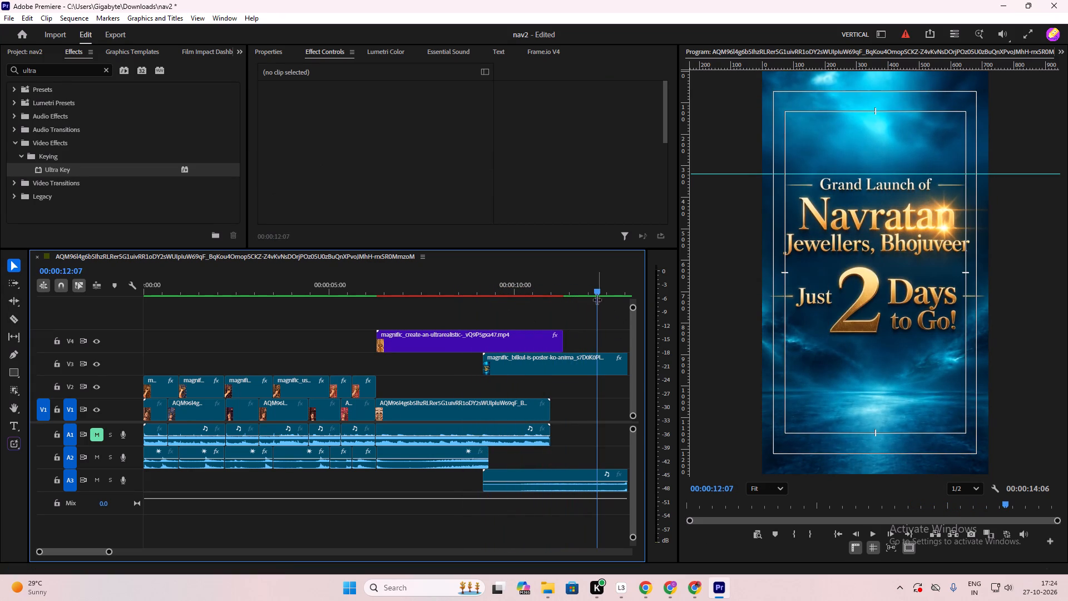
Shift the launch poster clip on V3 to start at 00:00:09:10, as the doors open, and play back the reveal.
drag(598, 289, 530, 303)
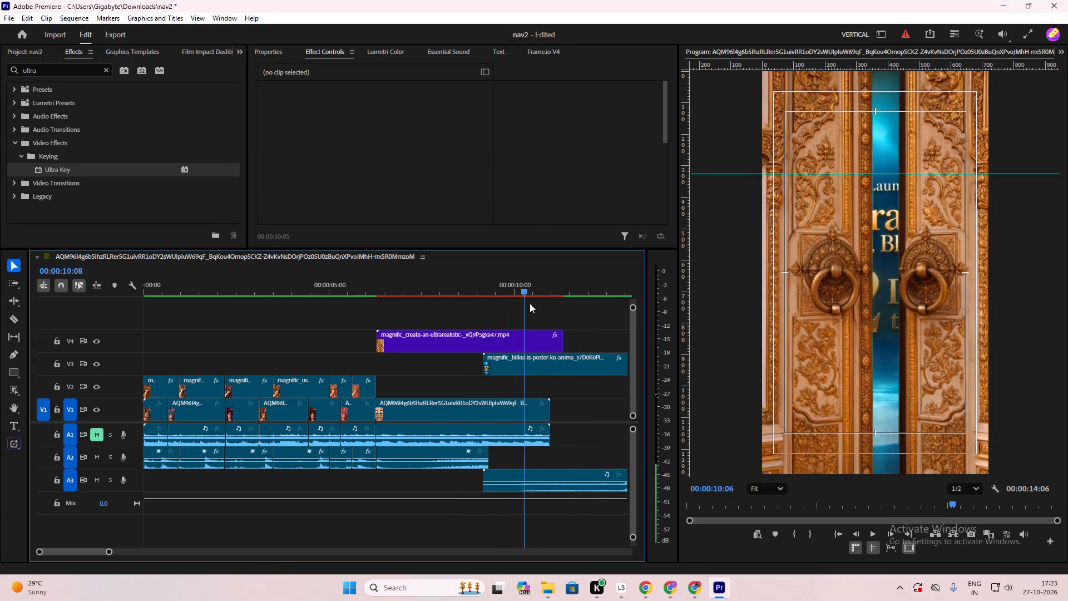
drag(530, 303, 489, 317)
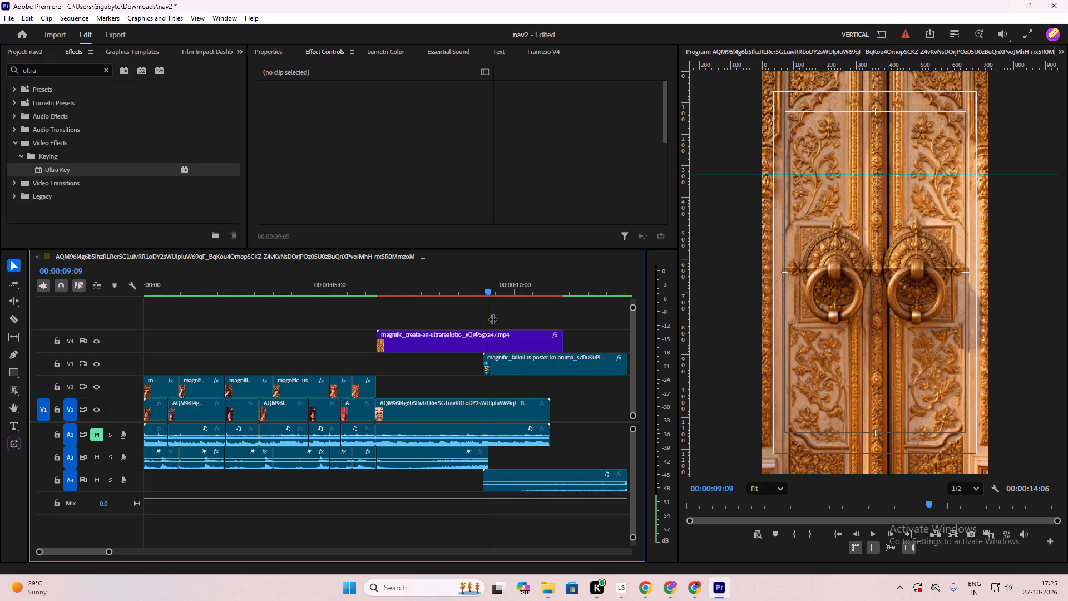
drag(512, 370, 520, 375)
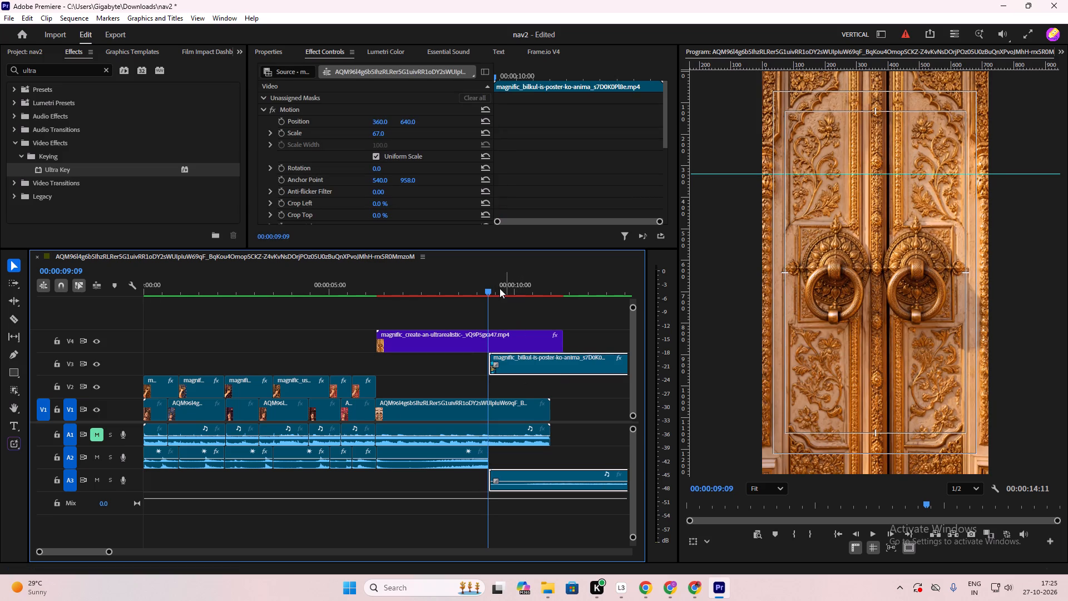
drag(490, 293, 474, 298)
click(503, 307)
key(space)
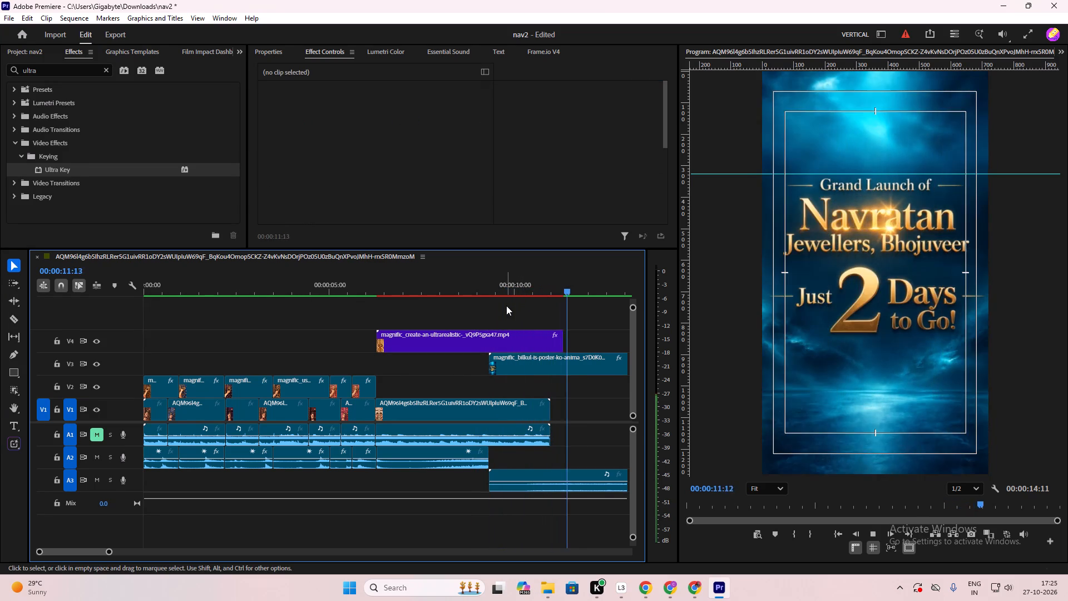
key(space)
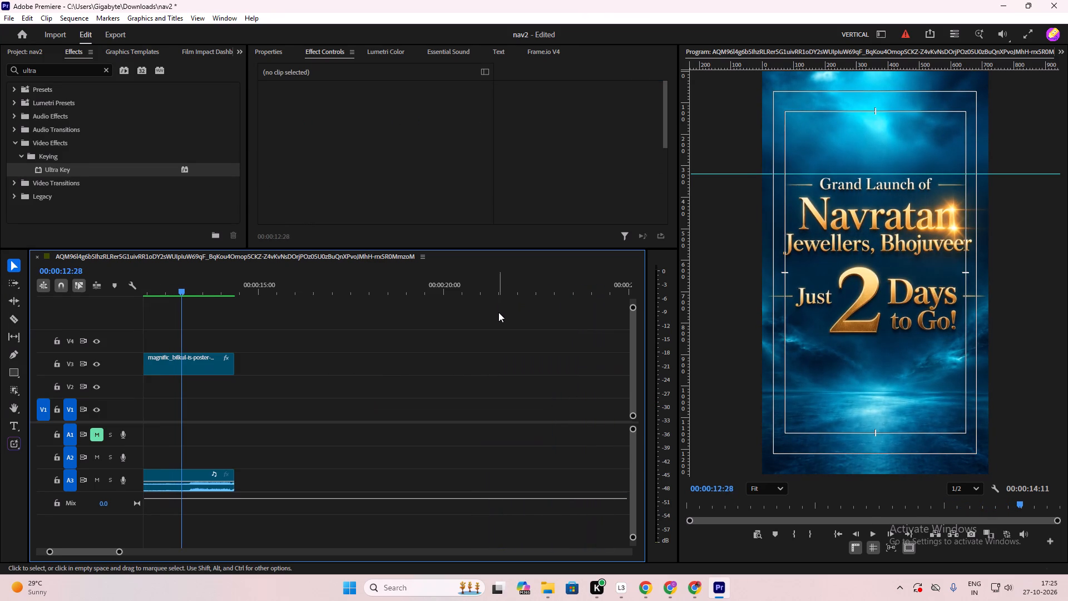
Play back the door opening through the end of the poster animation to check its pacing.
alt+scroll(496, 314, down, 9)
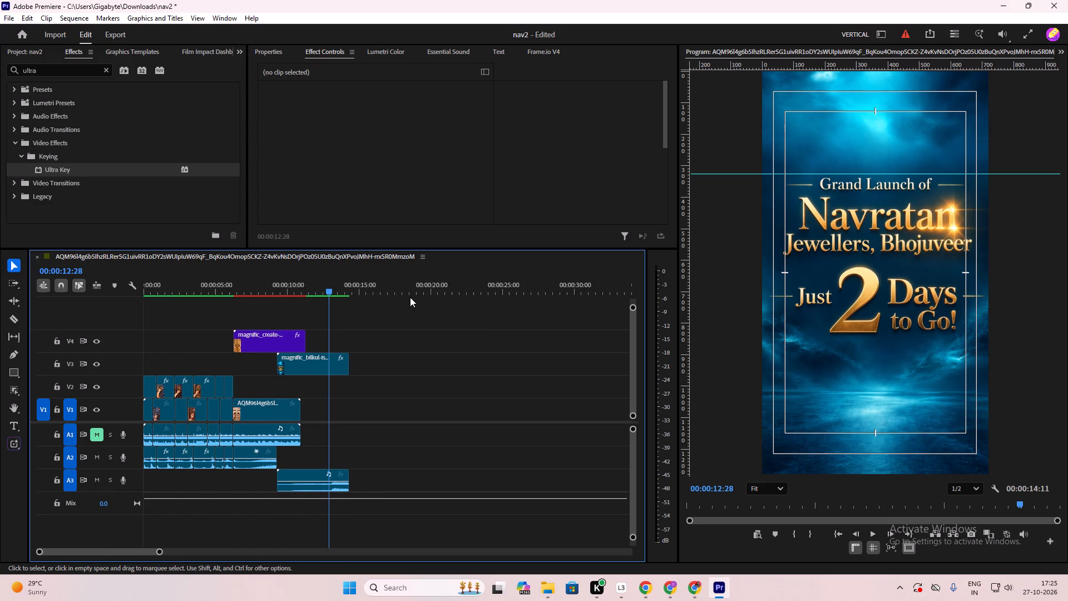
drag(327, 285, 284, 310)
key(space)
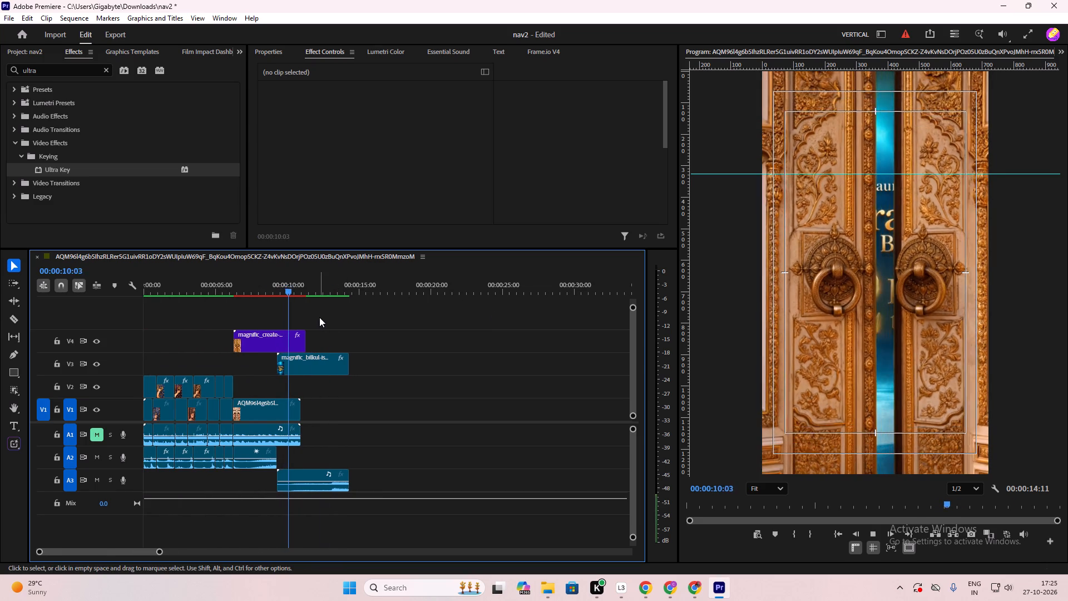
key(space)
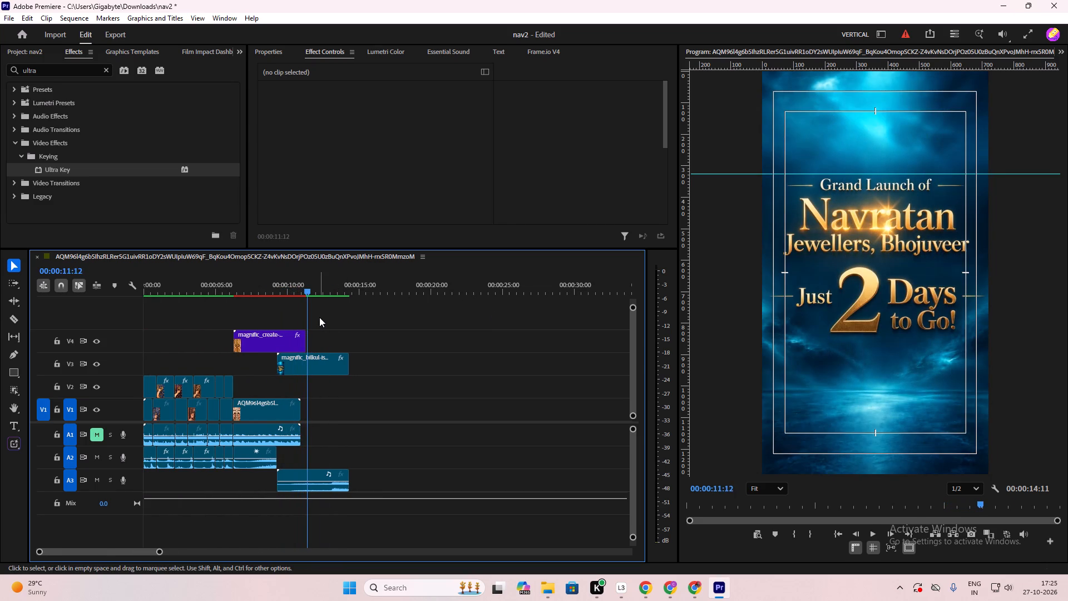
key(space)
key(space)
key(space)
key(space)
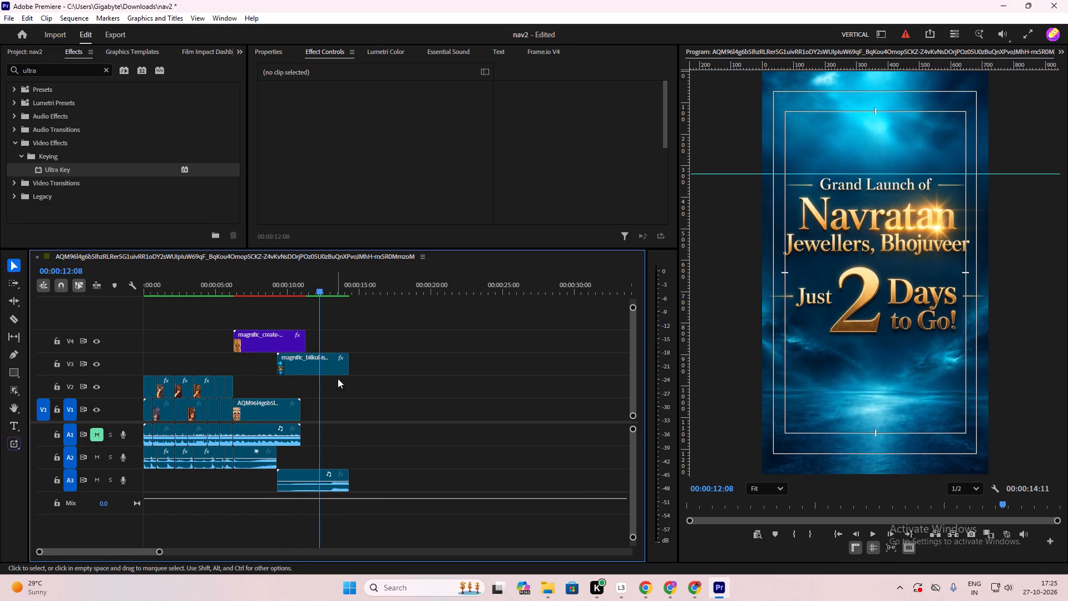
key(space)
key(space)
key(space)
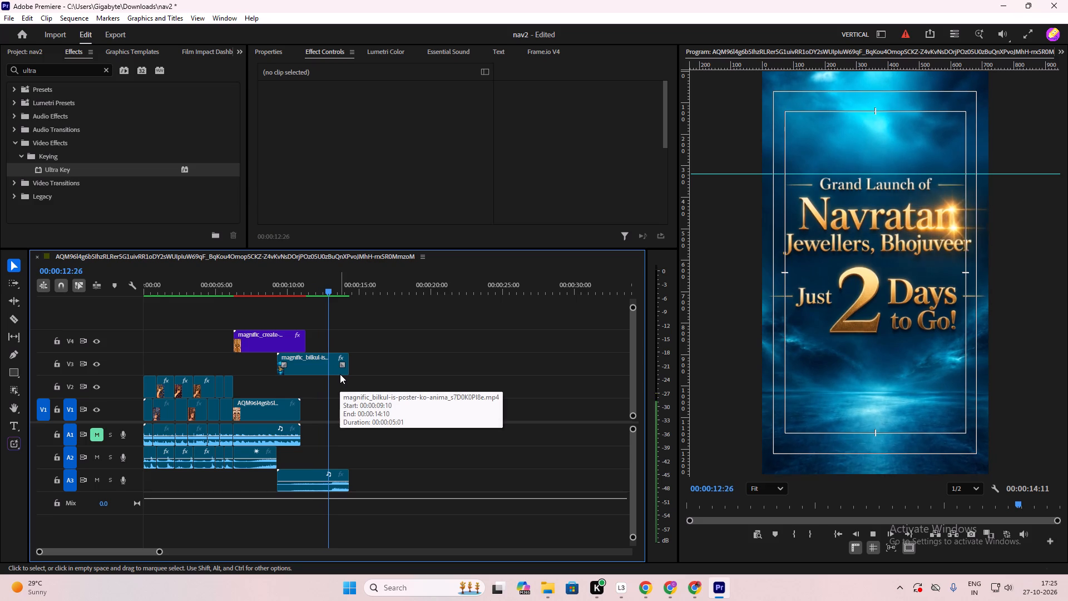
key(space)
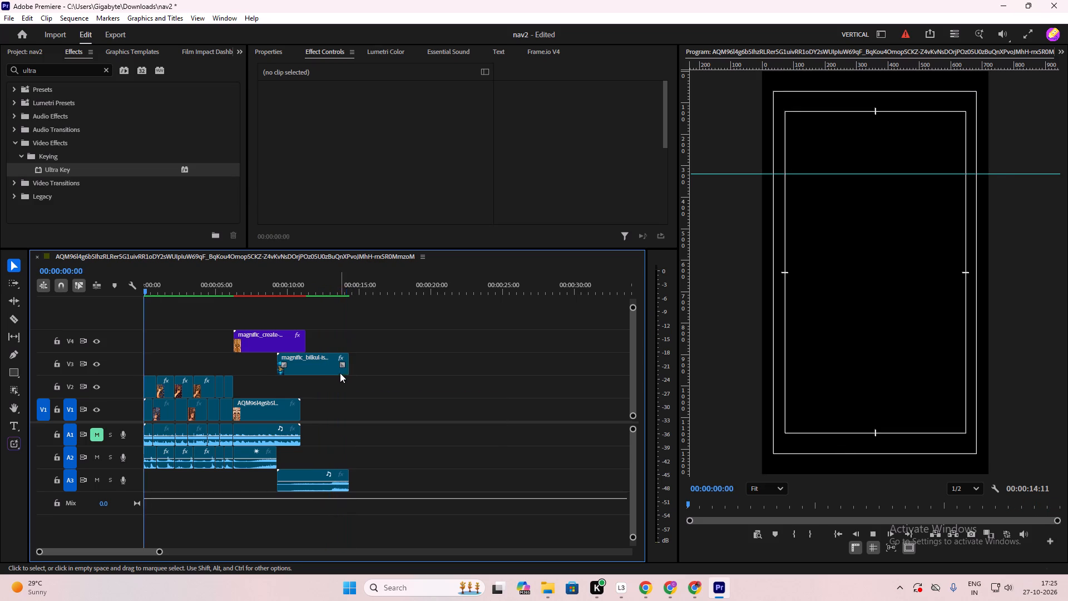
Speed up the poster clip on V3 to 188.9%, for a duration of 00:00:02:19.
click(329, 362)
key(space)
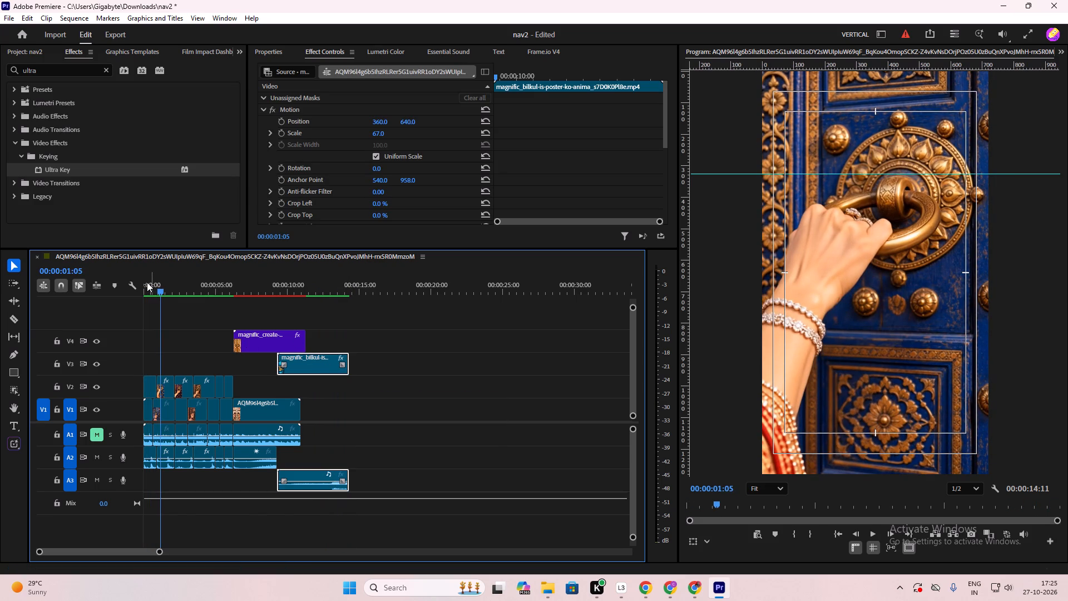
drag(159, 288, 308, 356)
click(320, 364)
right_click(321, 364)
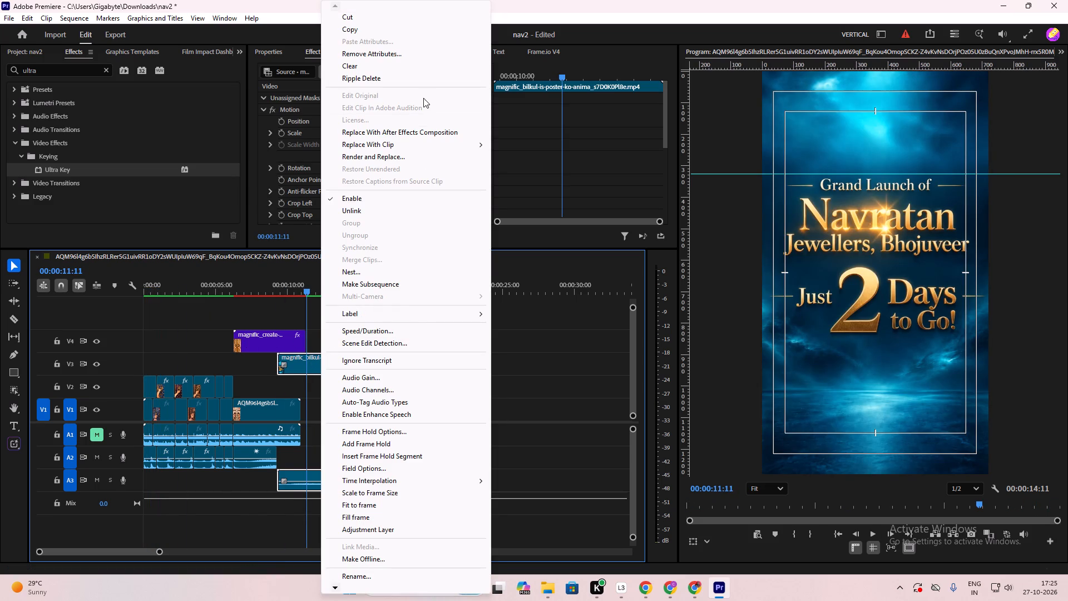
click(395, 331)
click(569, 282)
drag(503, 242, 911, 259)
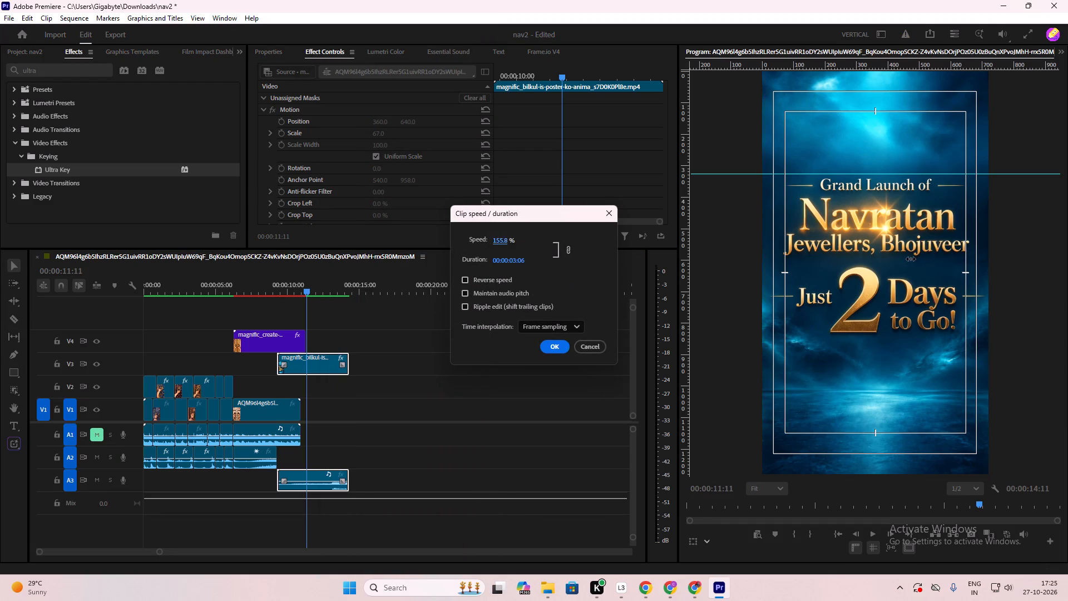
drag(911, 259, 1045, 288)
click(561, 345)
Play back the door reveal with the sped-up poster animation to the end of the sequence.
scroll(344, 365, up, 5)
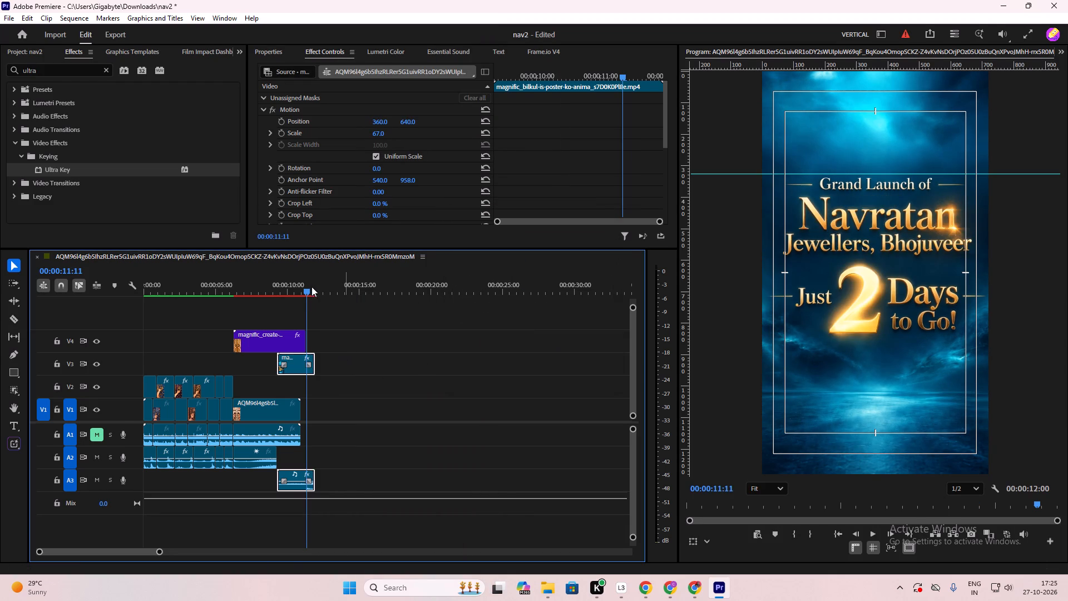
drag(308, 286, 273, 317)
click(340, 334)
key(space)
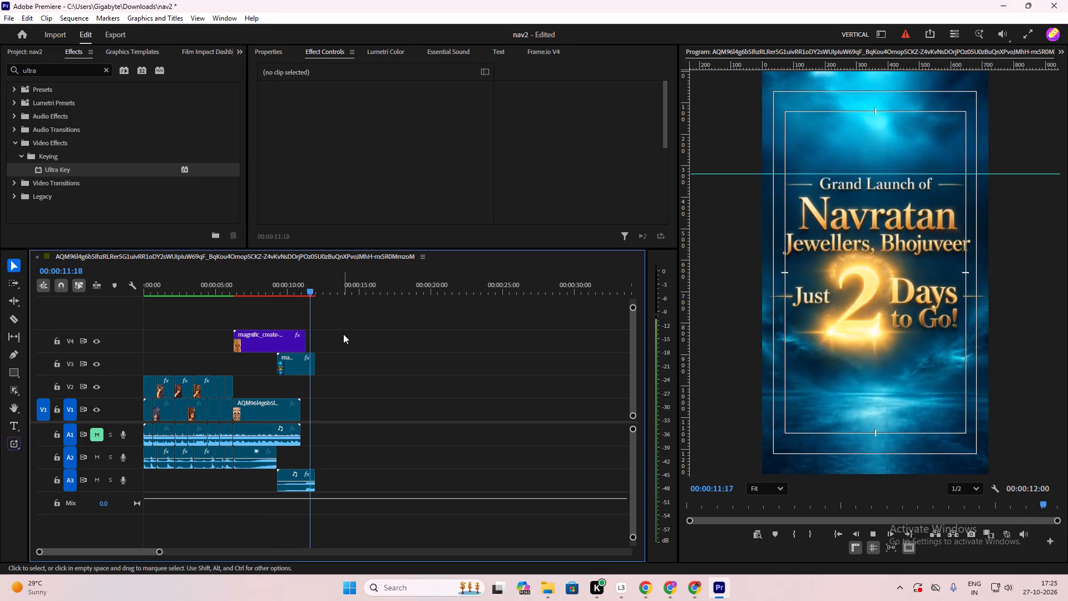
key(space)
key(space)
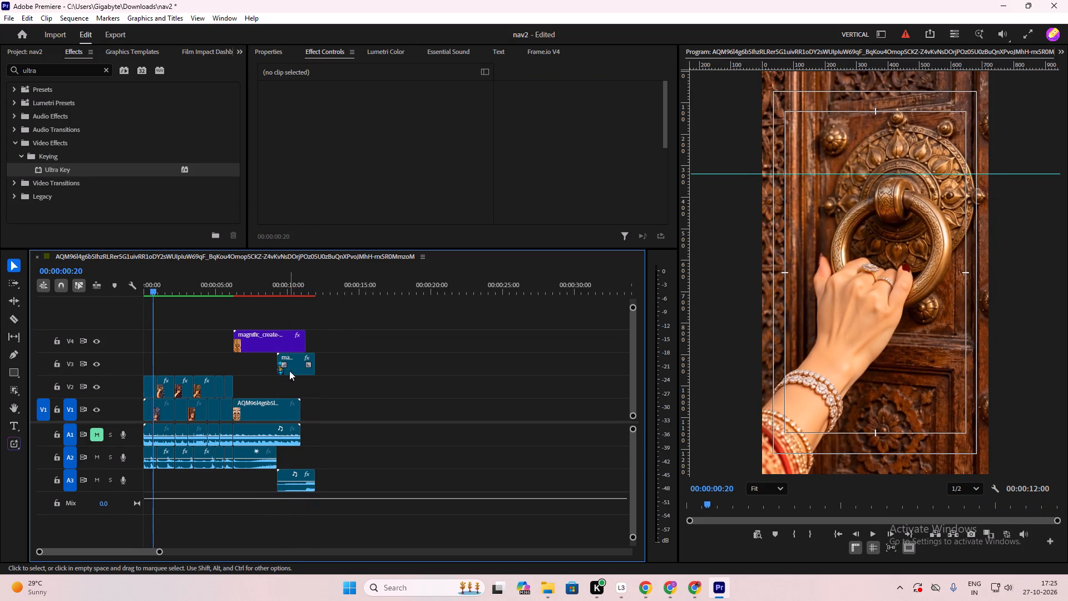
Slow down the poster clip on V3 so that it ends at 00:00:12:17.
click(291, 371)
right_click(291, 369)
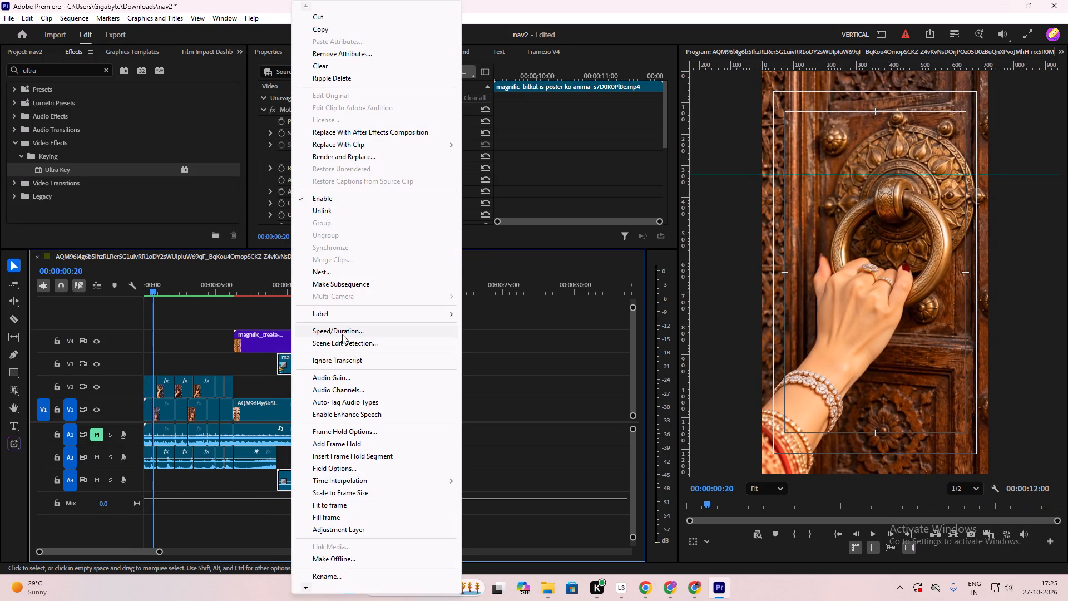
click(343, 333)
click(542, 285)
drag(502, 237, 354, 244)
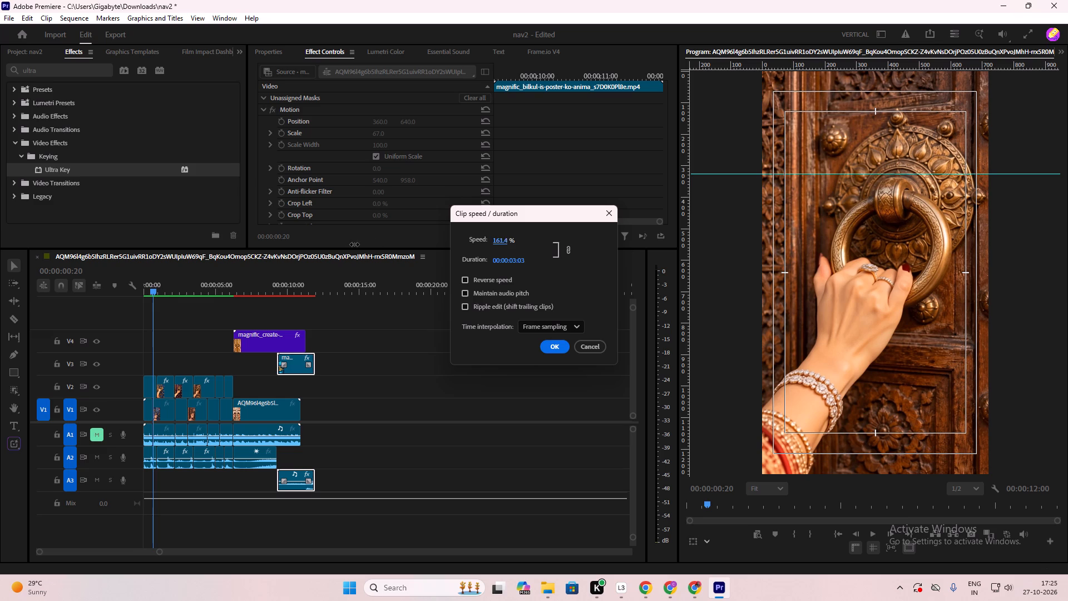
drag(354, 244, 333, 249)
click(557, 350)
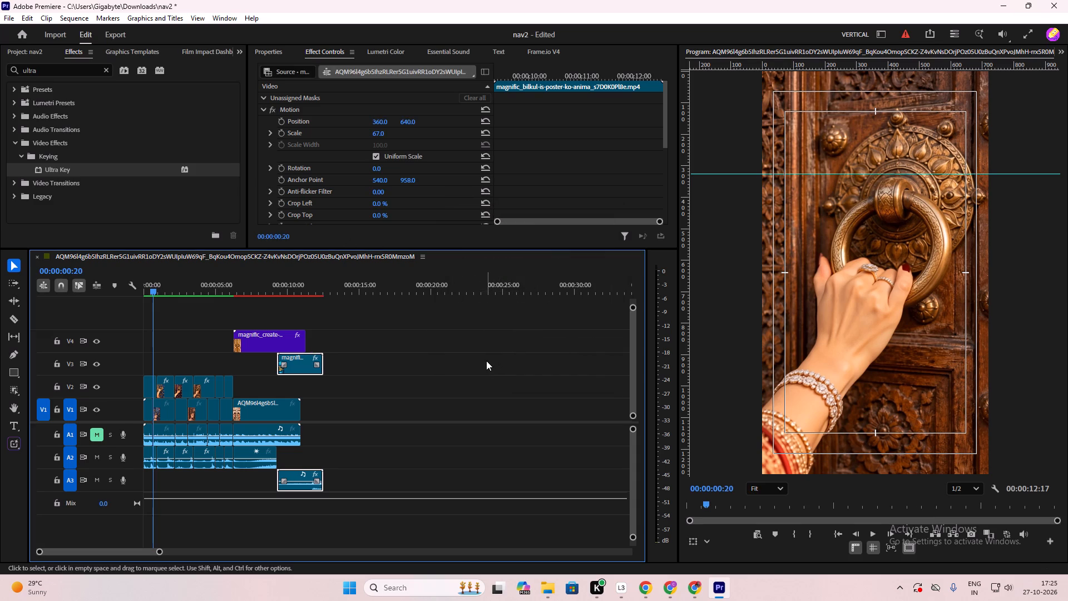
Play the edit from the knocking shots through to the end of the poster animation to review the timing.
click(482, 361)
key(space)
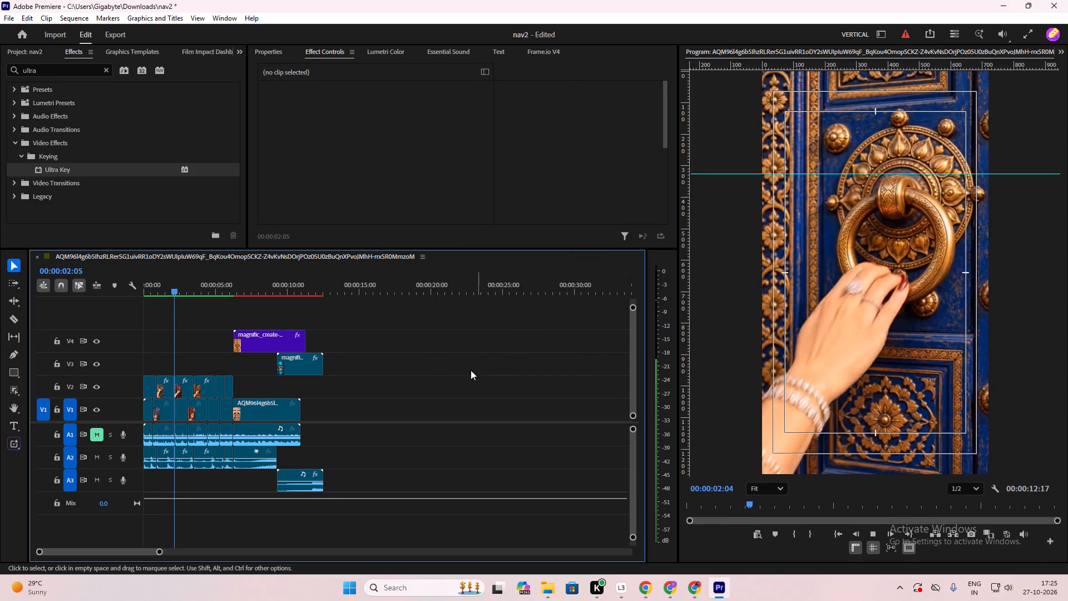
drag(156, 551, 101, 552)
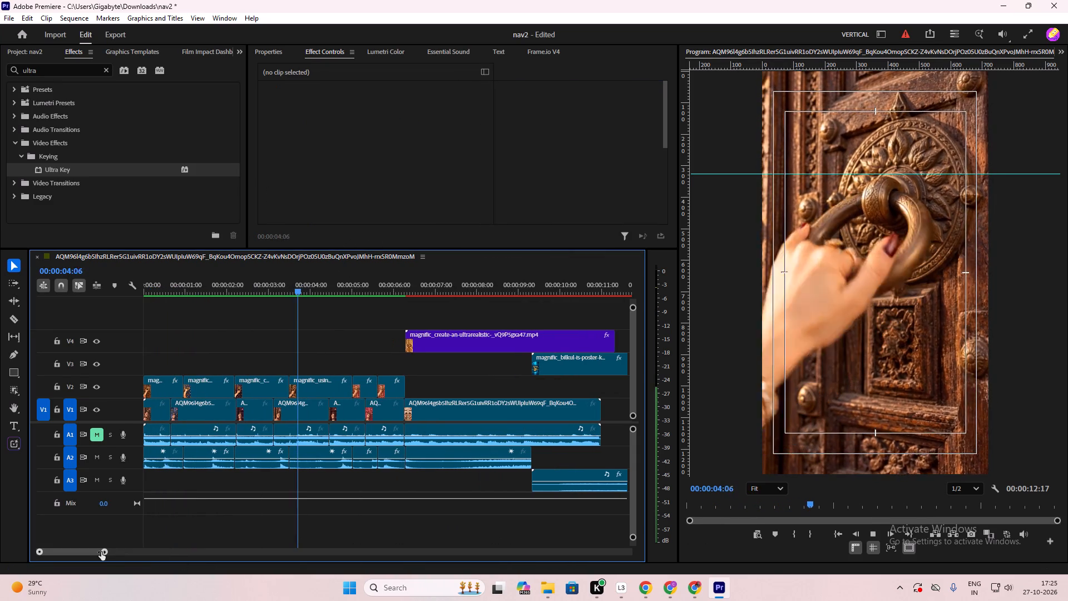
drag(101, 552, 115, 548)
click(594, 416)
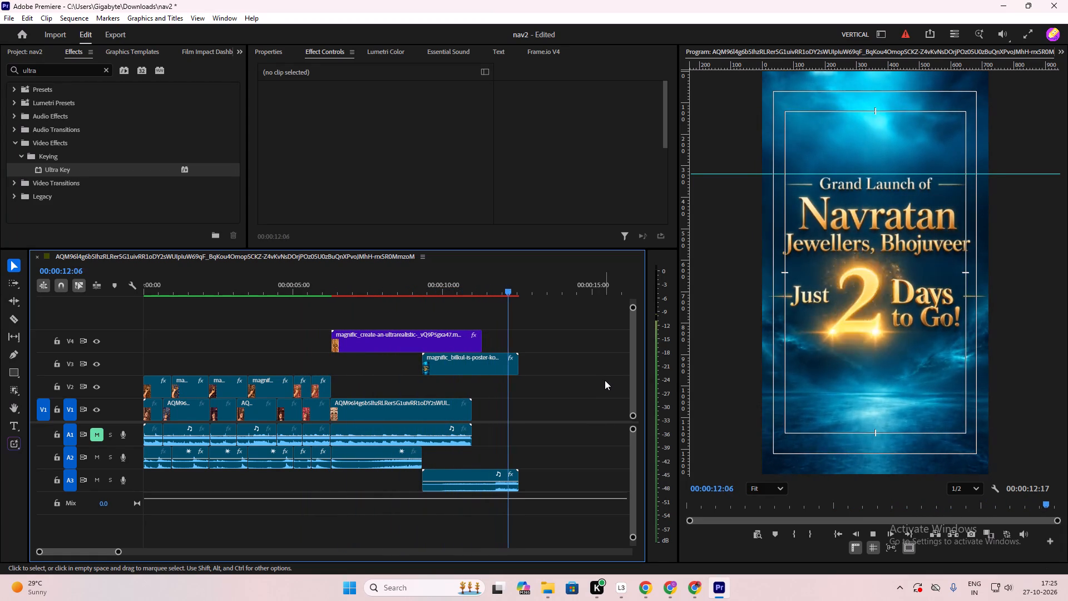
key(space)
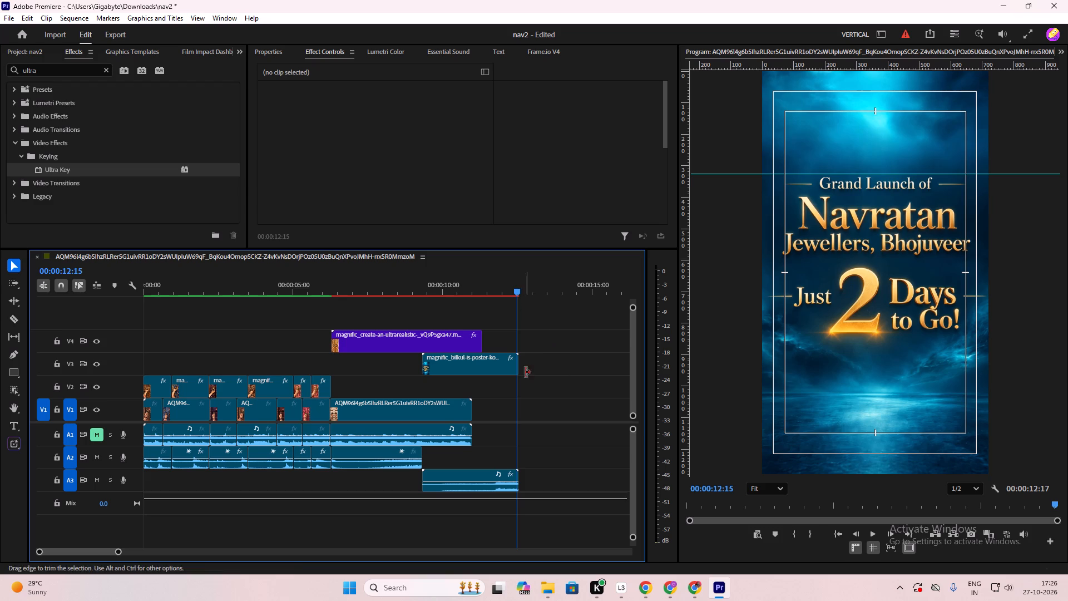
Turn off linked selection so the poster clip's audio can be moved separately from its video.
click(518, 408)
click(448, 369)
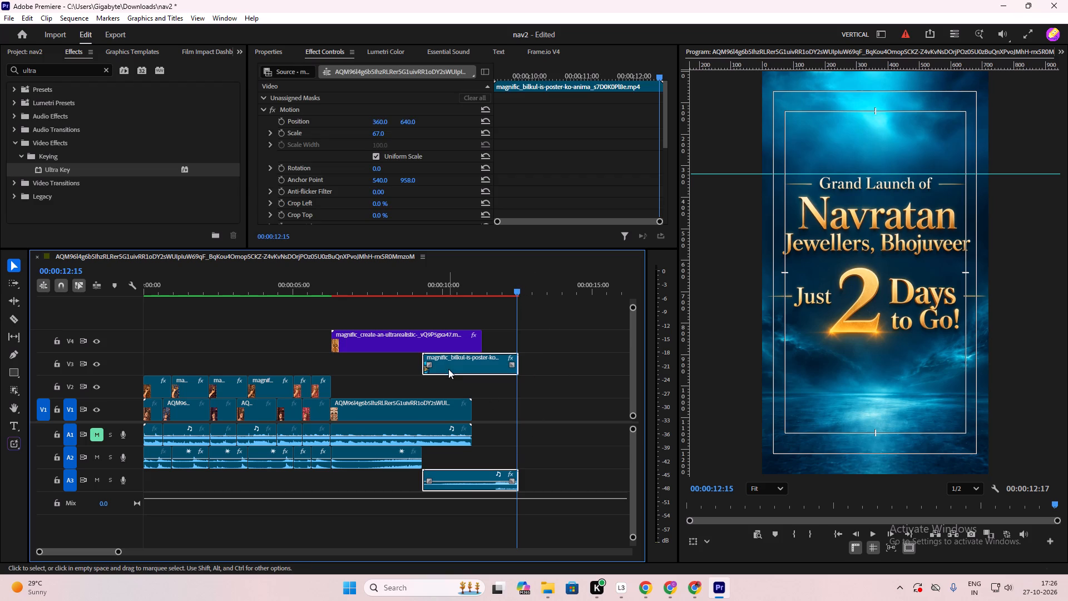
click(77, 288)
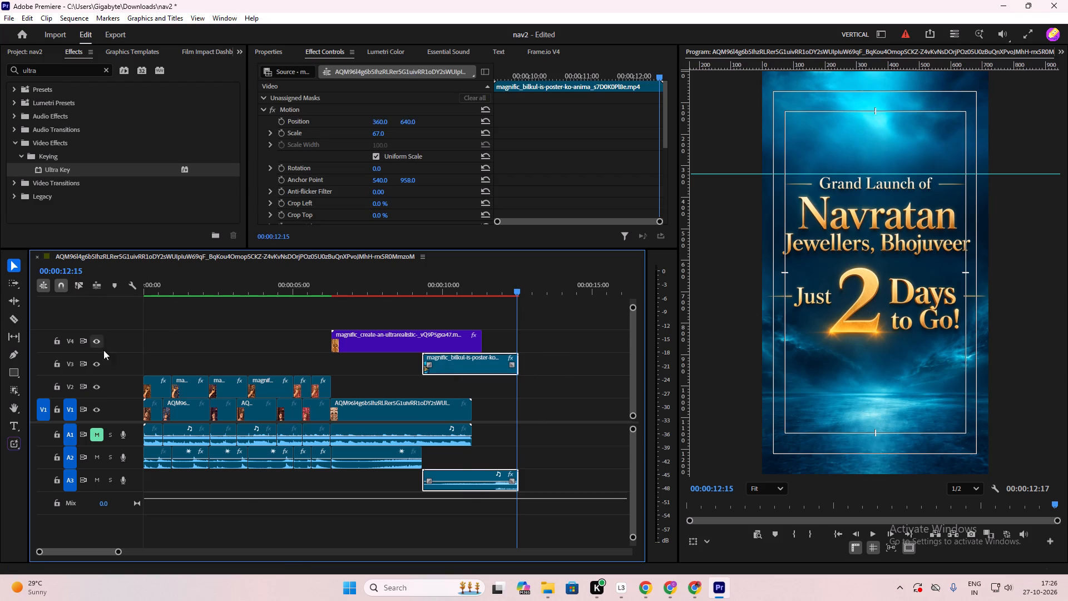
click(245, 503)
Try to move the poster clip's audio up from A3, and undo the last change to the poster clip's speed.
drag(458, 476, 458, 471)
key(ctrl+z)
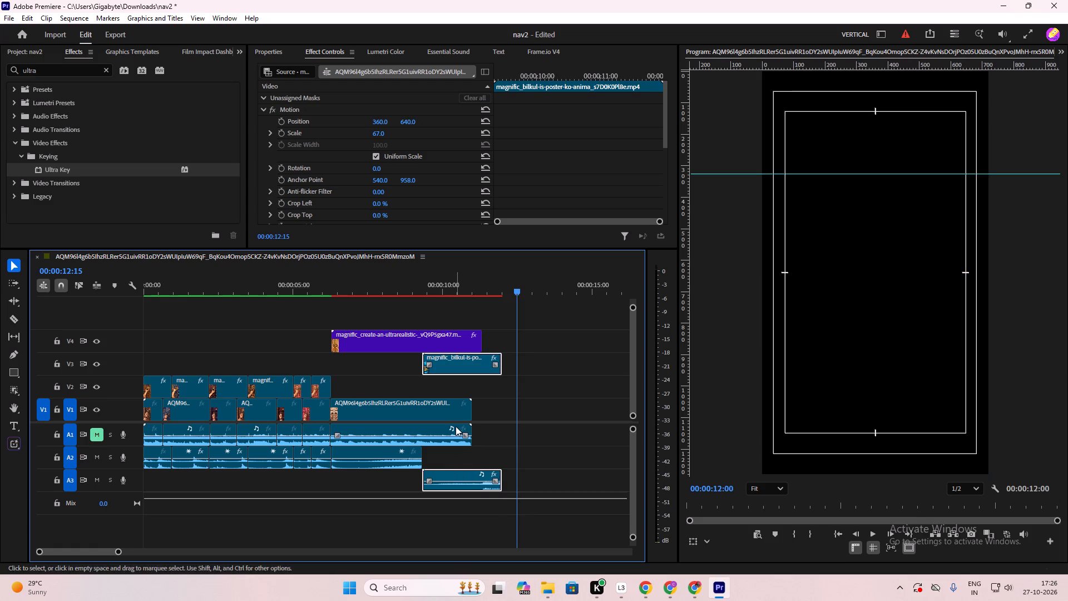
Move the poster clip's audio from A3 up to A2, directly after the existing A2 audio.
click(455, 426)
click(452, 479)
drag(451, 477, 447, 466)
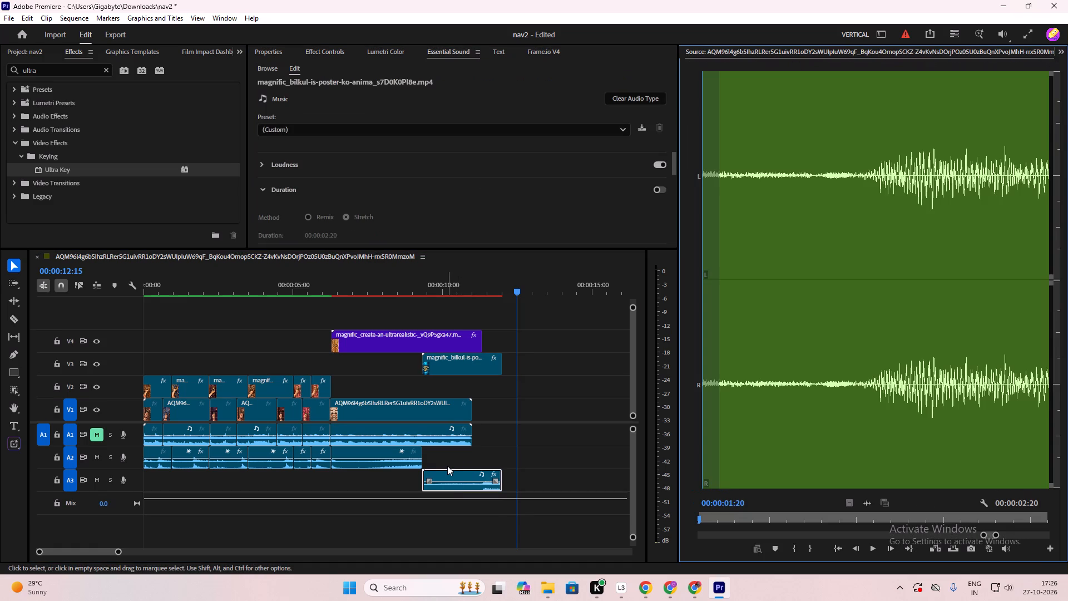
drag(447, 466, 447, 465)
drag(443, 473, 443, 460)
click(513, 422)
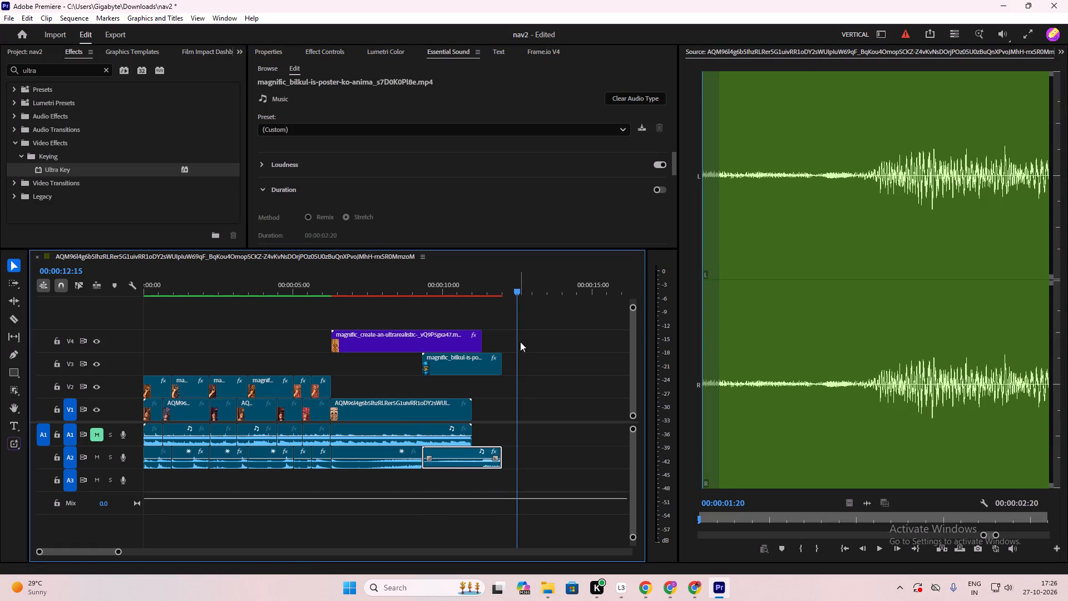
Play back the door knocking and hand-pull shots to check the edit leading into the door opening.
drag(516, 287, 388, 323)
click(490, 313)
key(space)
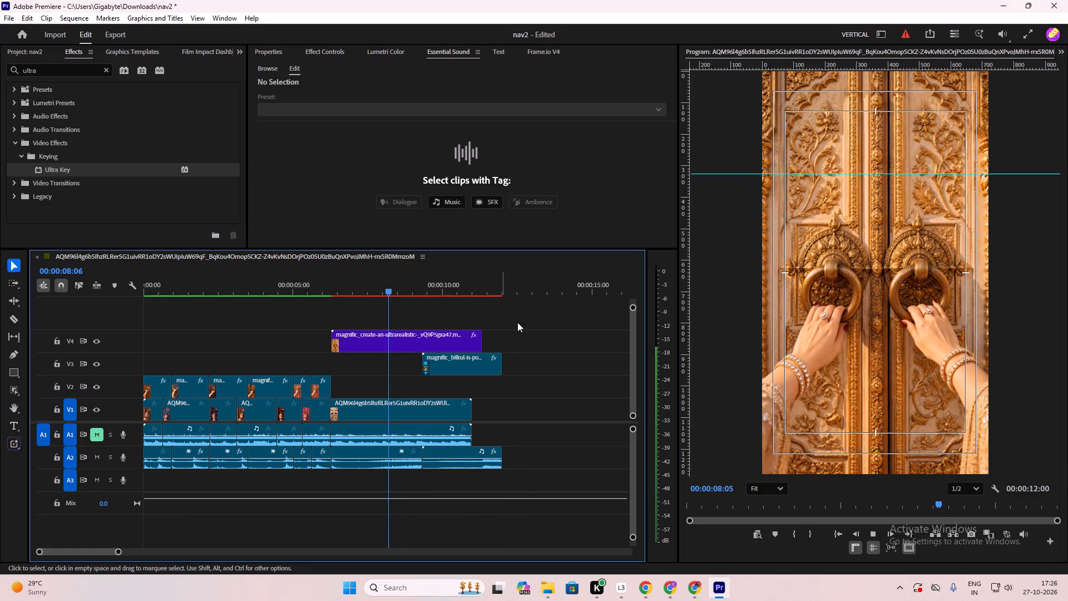
key(space)
drag(402, 287, 295, 325)
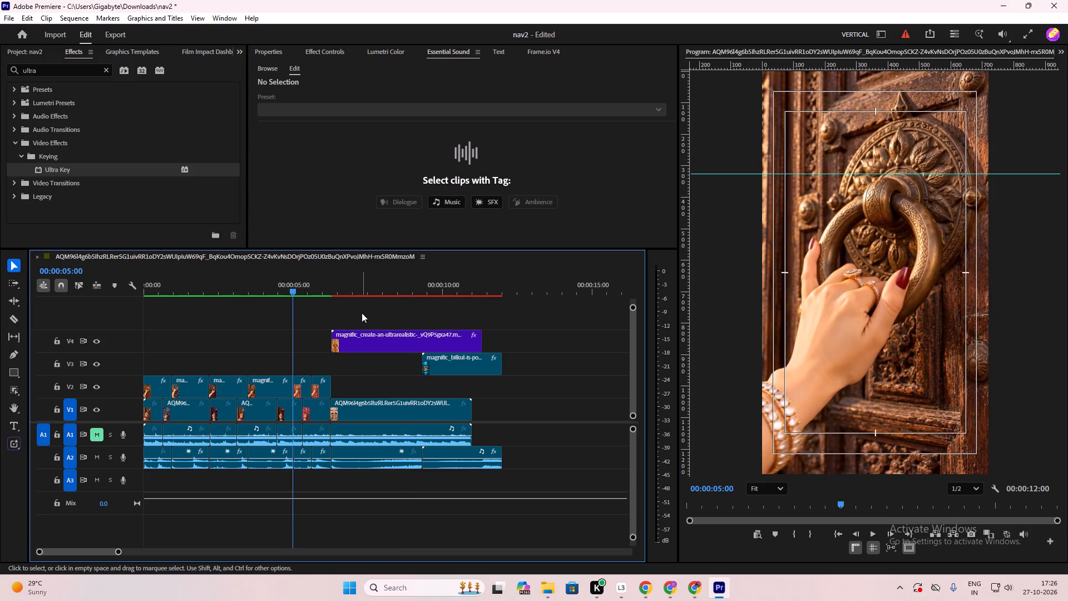
click(362, 313)
key(space)
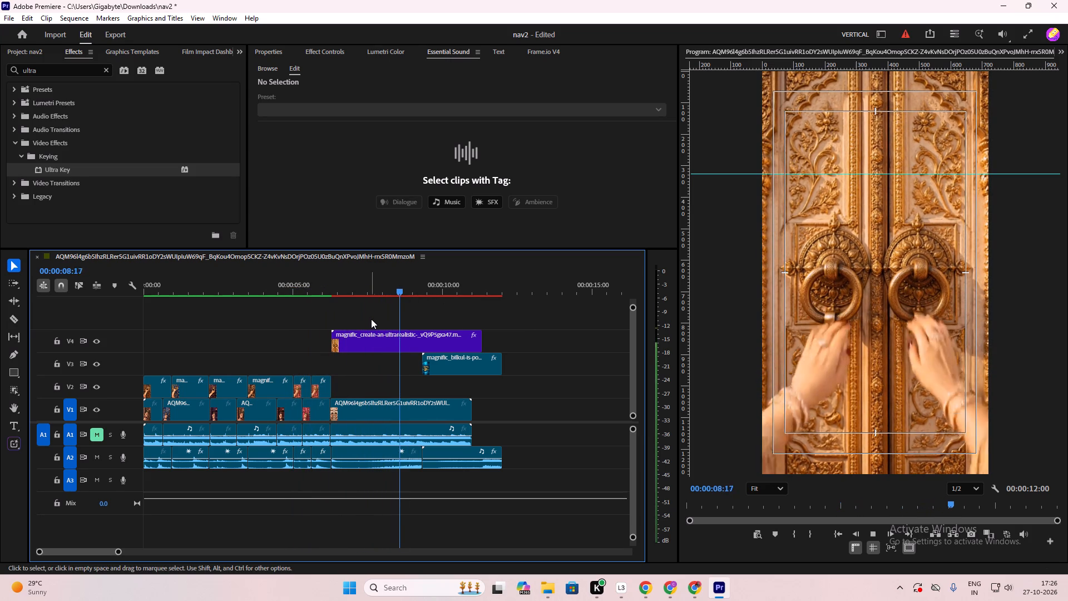
key(space)
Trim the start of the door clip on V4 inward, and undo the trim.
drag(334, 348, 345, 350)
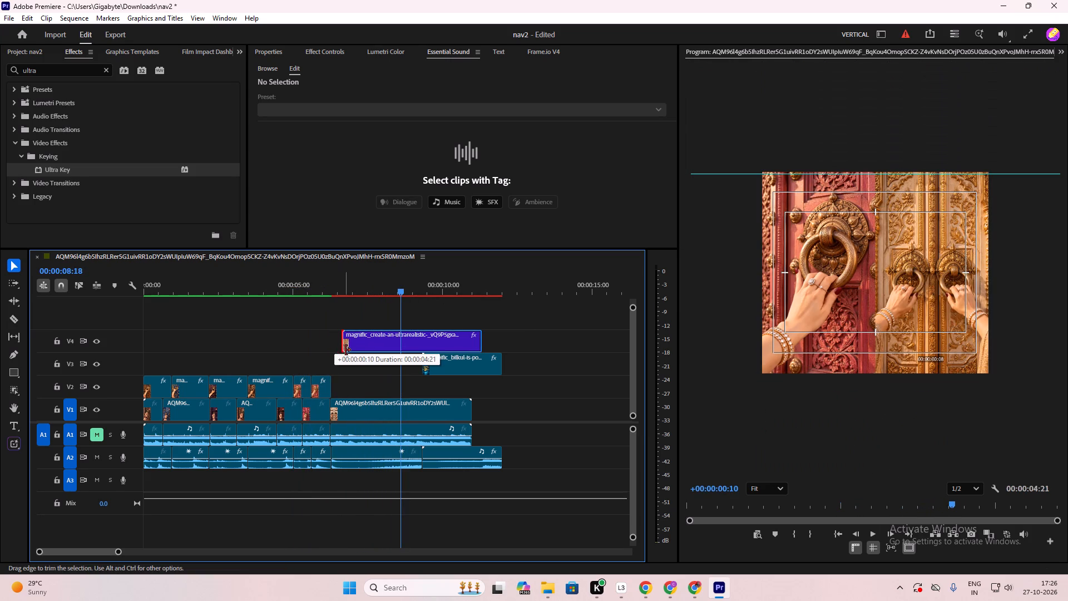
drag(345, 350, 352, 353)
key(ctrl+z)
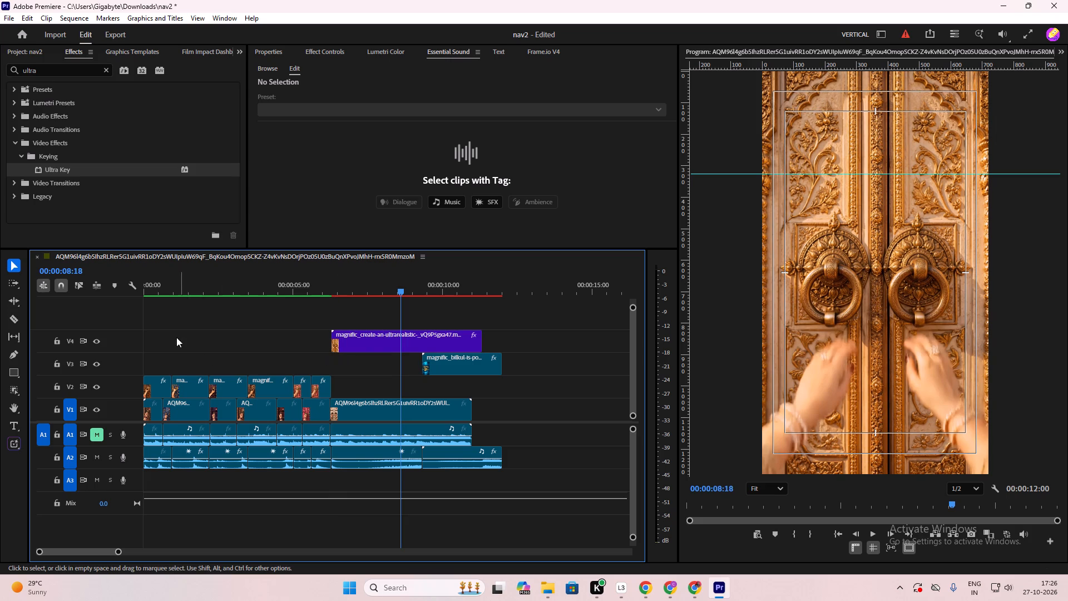
Turn on linked selection in the timeline.
click(76, 286)
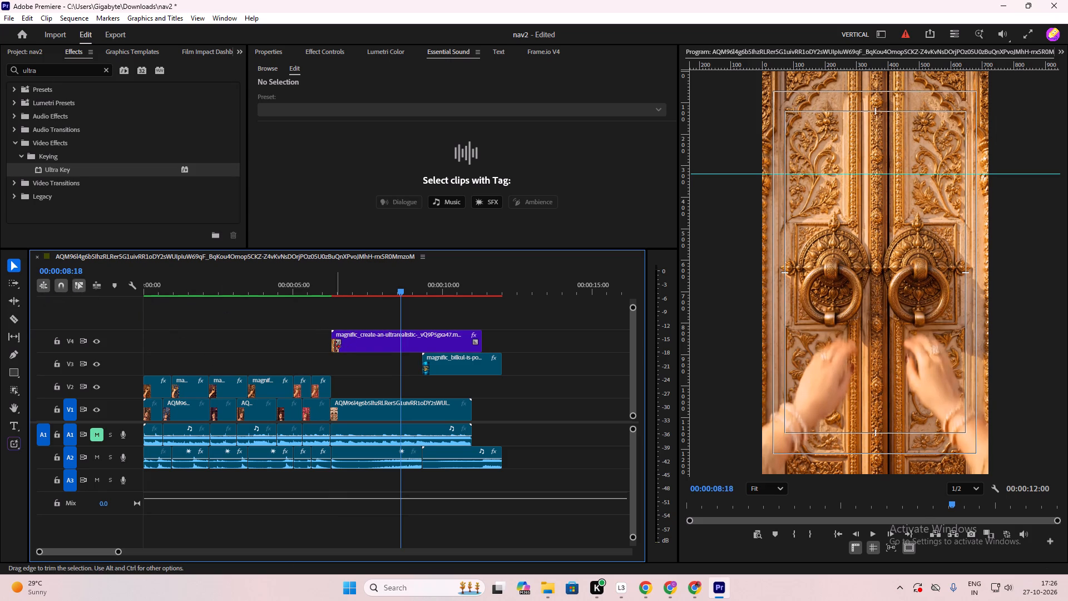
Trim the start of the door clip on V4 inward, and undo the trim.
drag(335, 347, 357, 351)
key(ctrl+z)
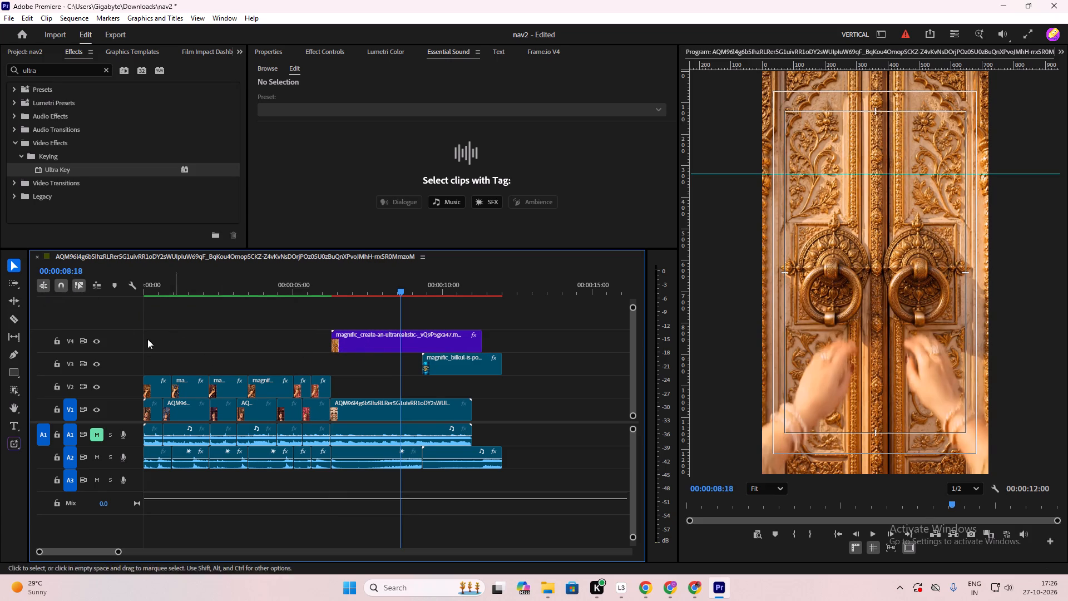
Trim the start of the door clip on V4 inward by about 0.7 seconds.
click(372, 454)
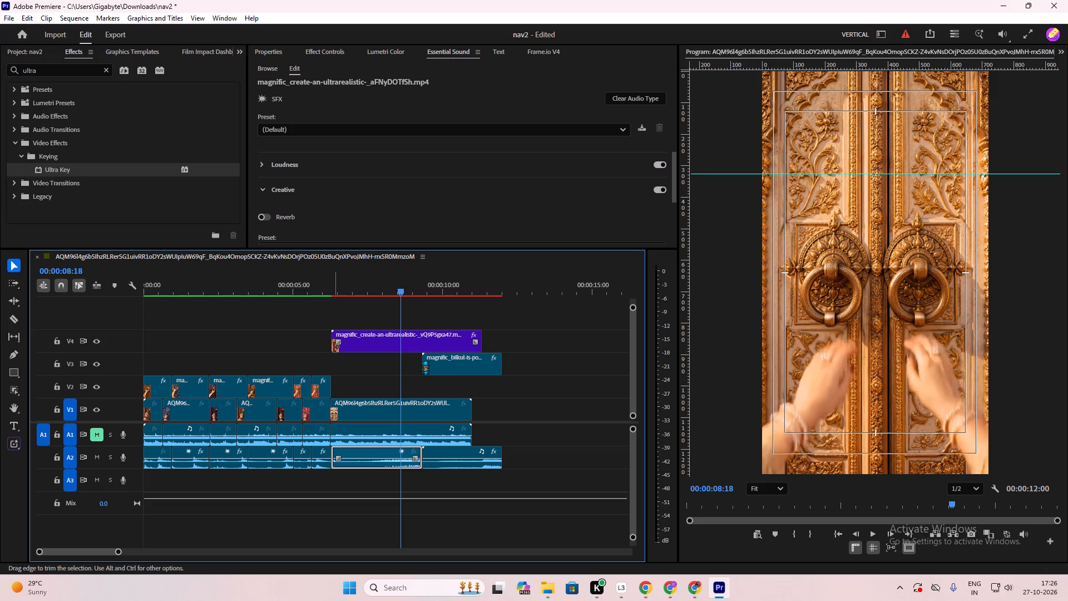
drag(334, 347, 355, 348)
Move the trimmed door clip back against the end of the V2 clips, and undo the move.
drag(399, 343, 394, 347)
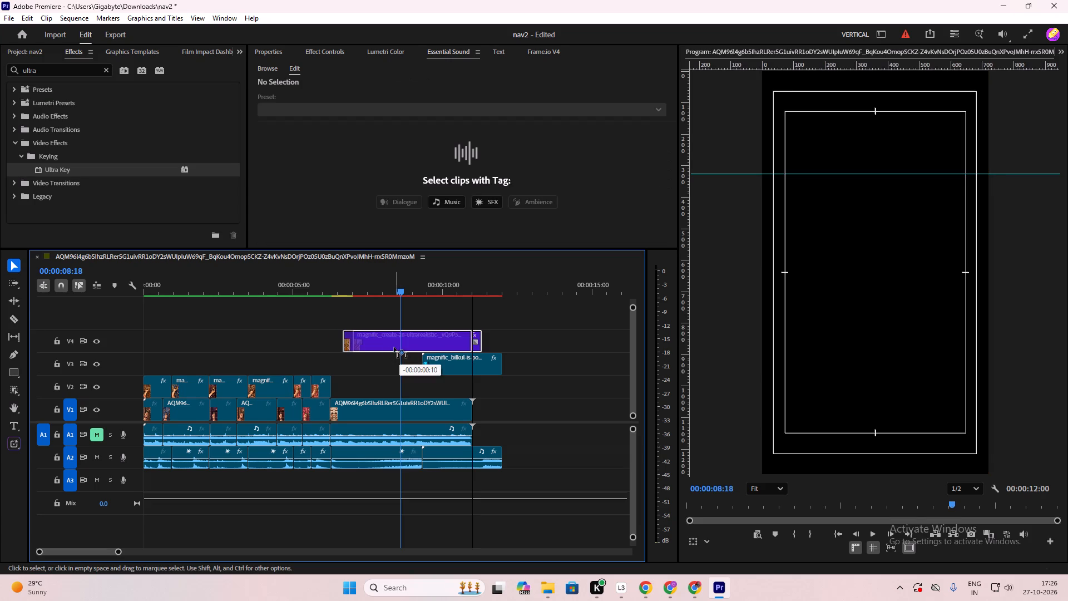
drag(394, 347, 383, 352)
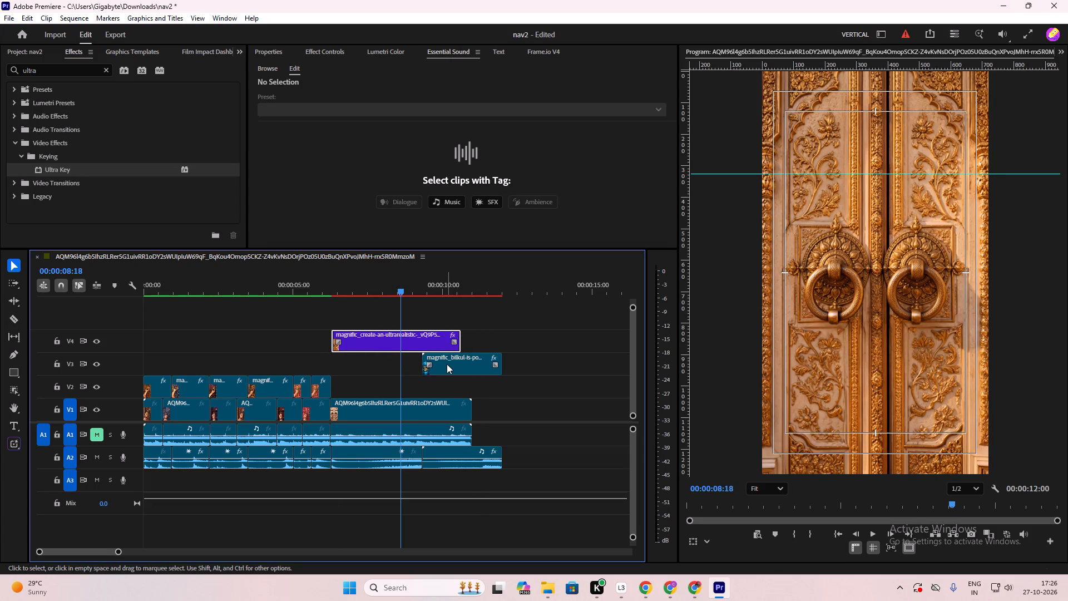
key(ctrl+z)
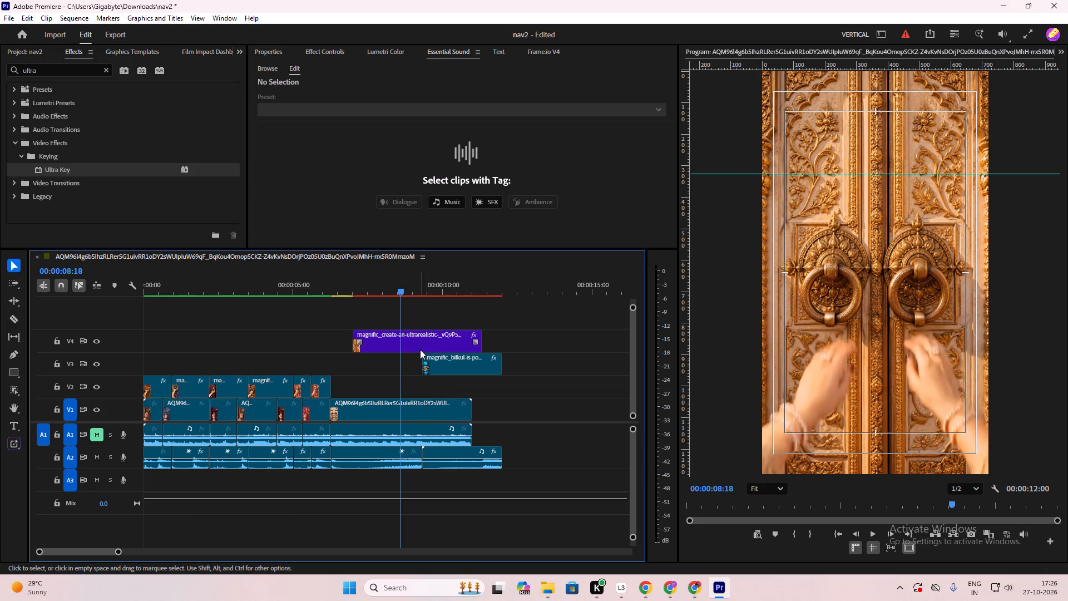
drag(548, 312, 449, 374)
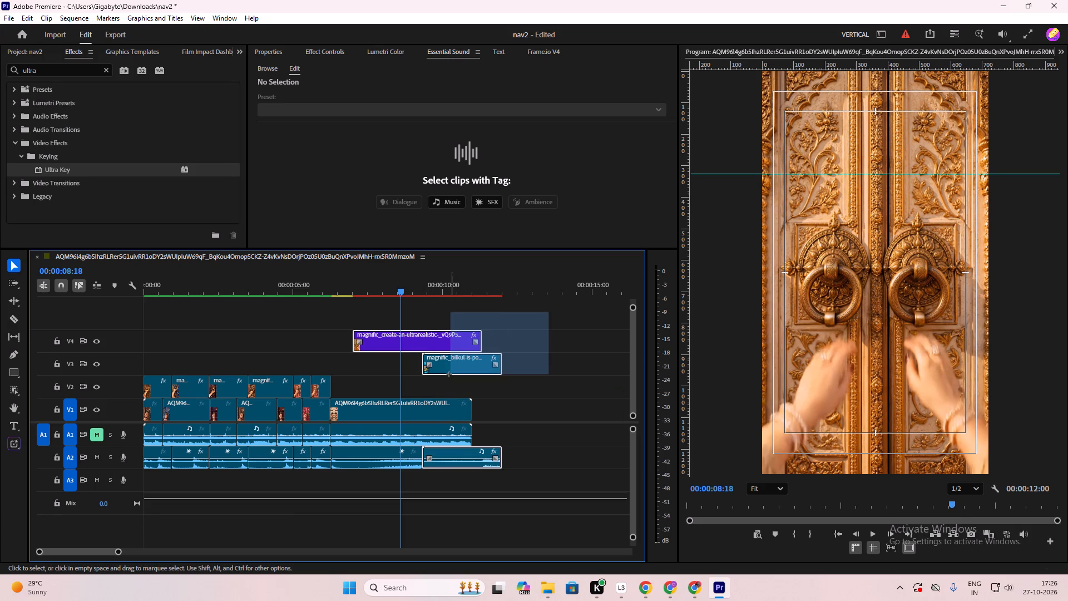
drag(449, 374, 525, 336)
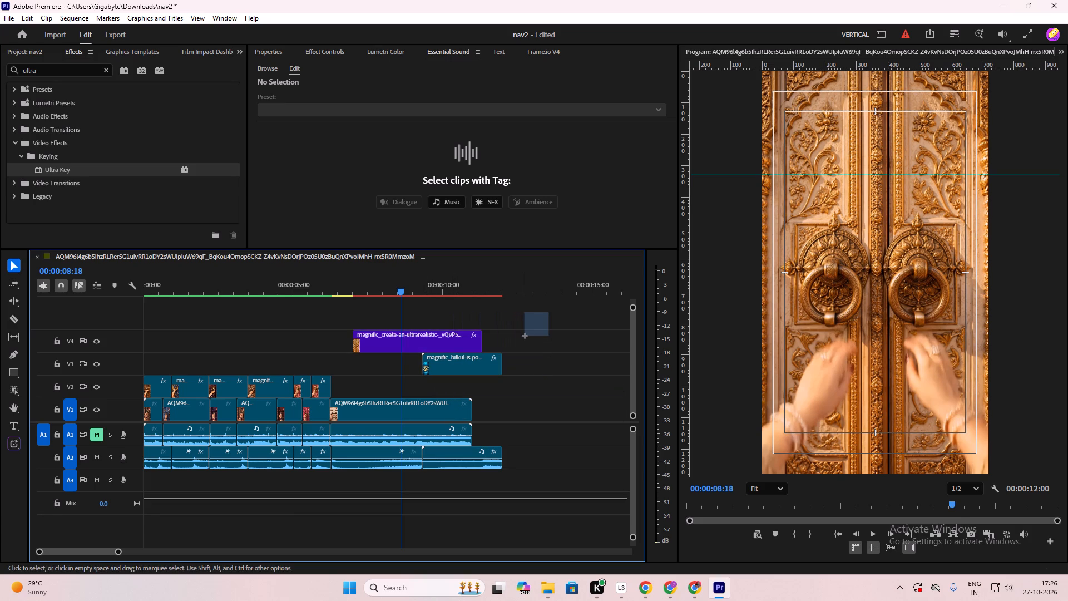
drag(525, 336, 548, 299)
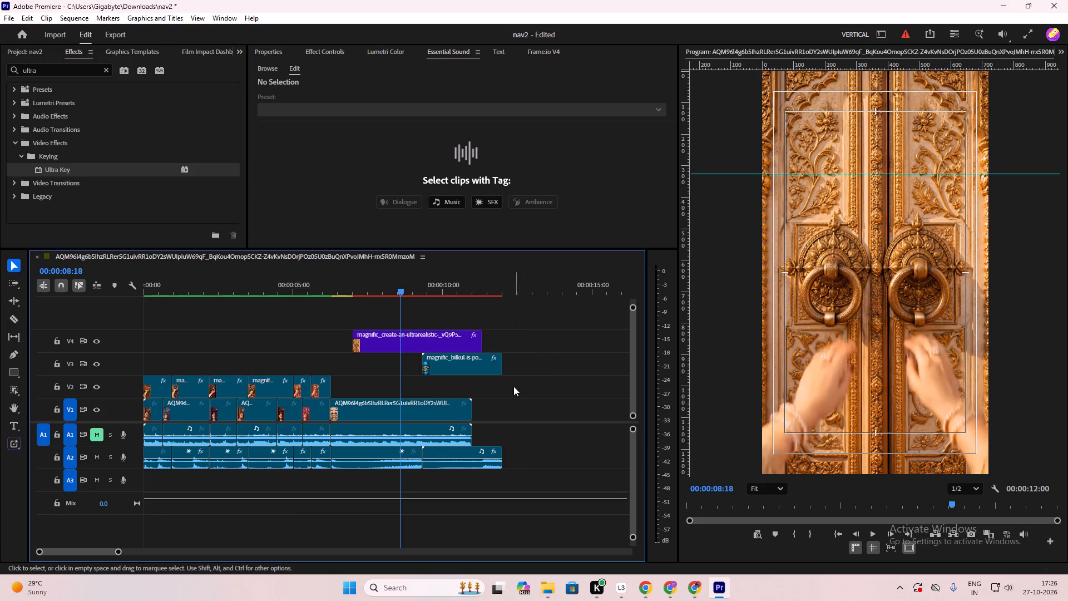
Move the poster clip's audio from A2 down to A3, keeping its timing.
drag(446, 466, 446, 476)
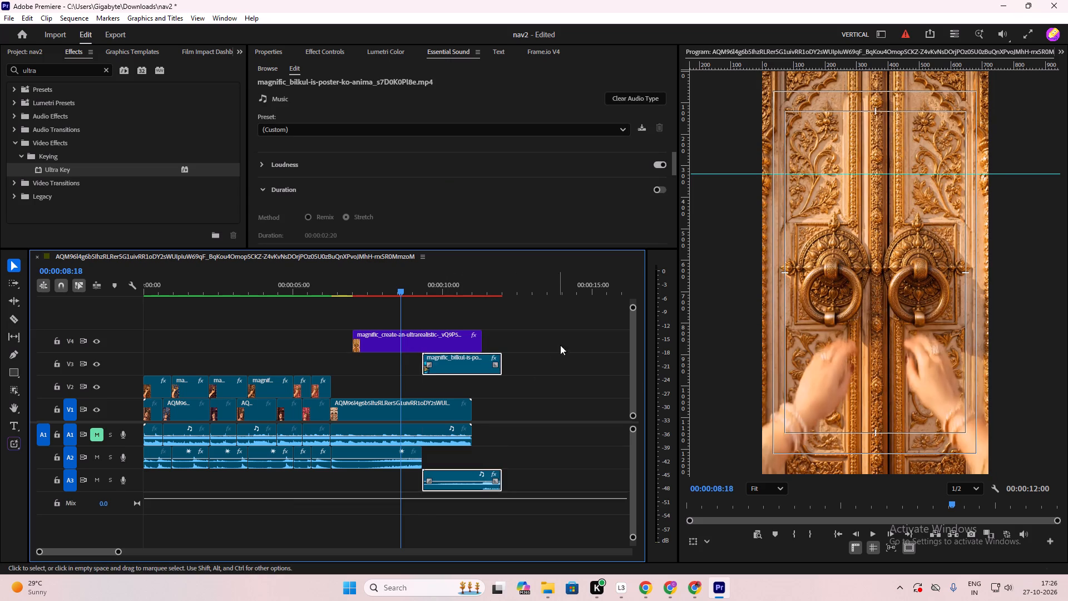
Move the door and poster clips earlier together so the door clip starts where the V2 clips end.
drag(559, 353, 409, 346)
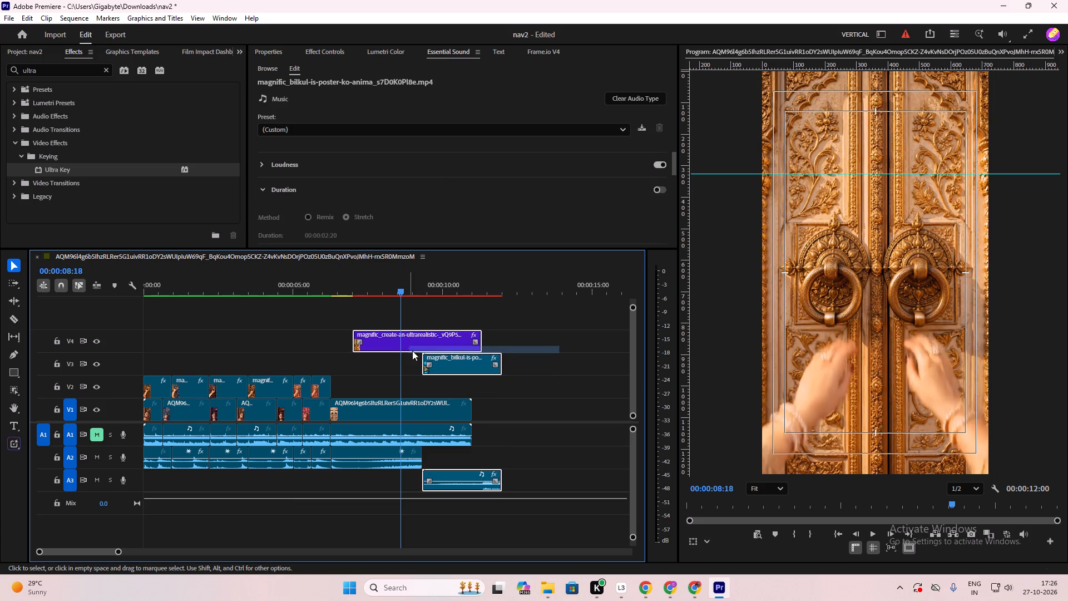
drag(448, 372, 432, 375)
click(554, 351)
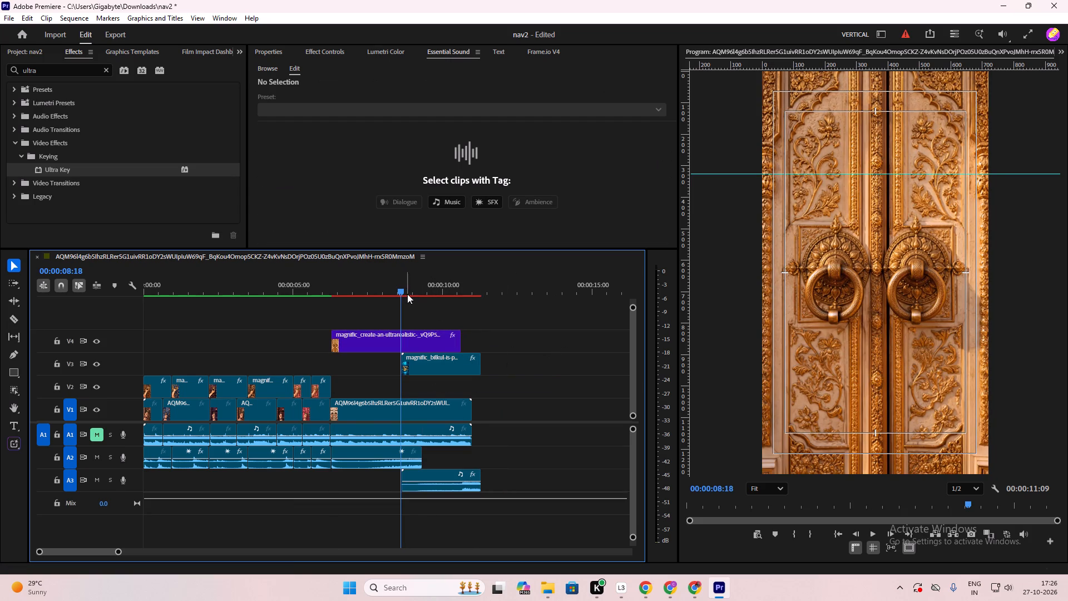
Play back the door shot, and trim the start of the door clip on V4 in to 00:00:07:08.
drag(400, 287, 353, 302)
drag(354, 290, 321, 298)
click(356, 309)
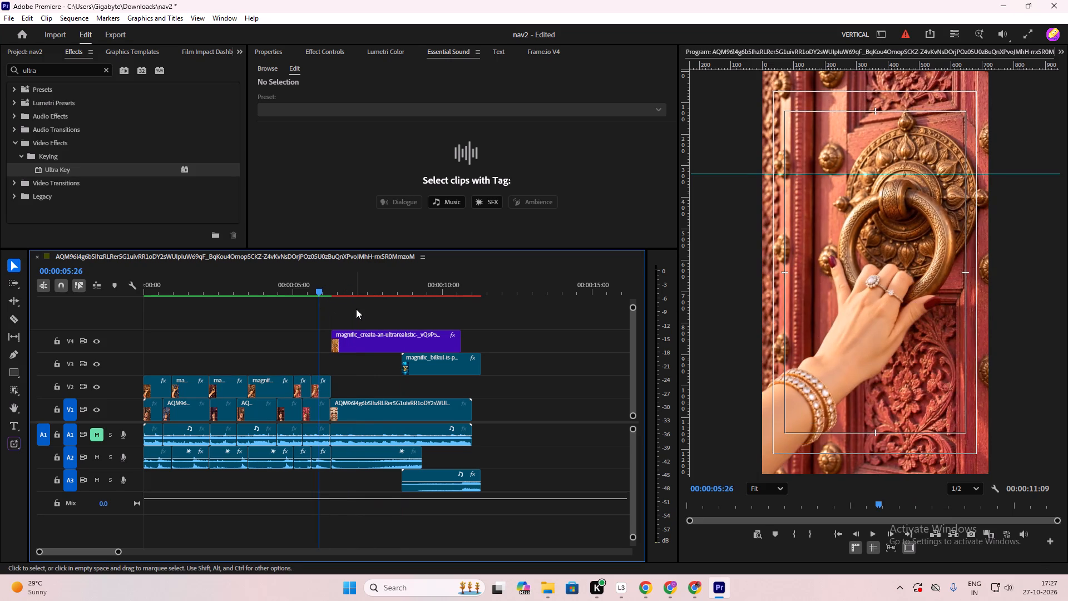
key(space)
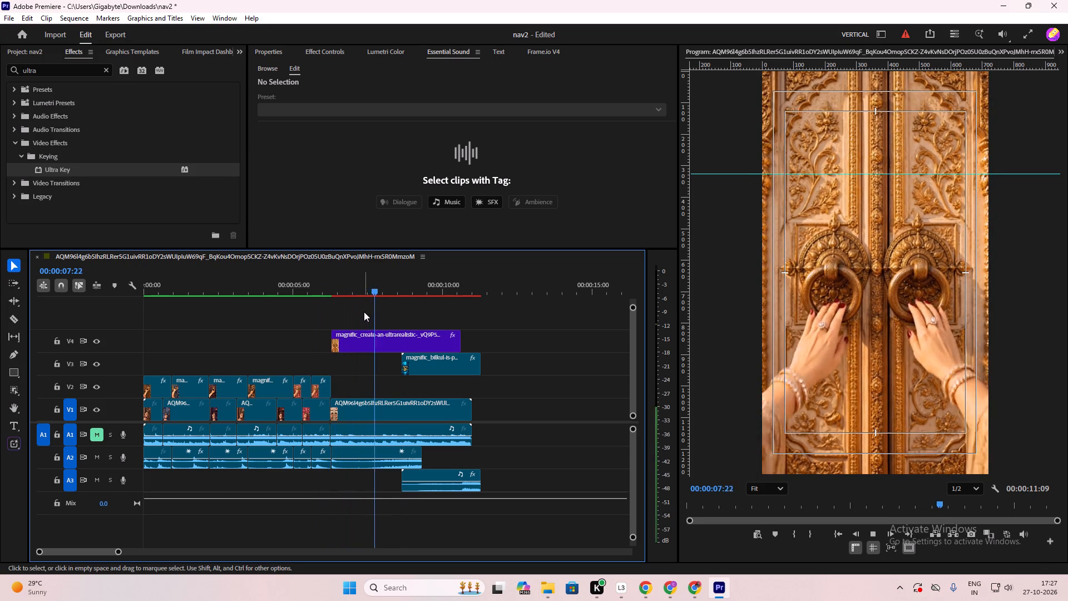
key(space)
drag(388, 287, 372, 304)
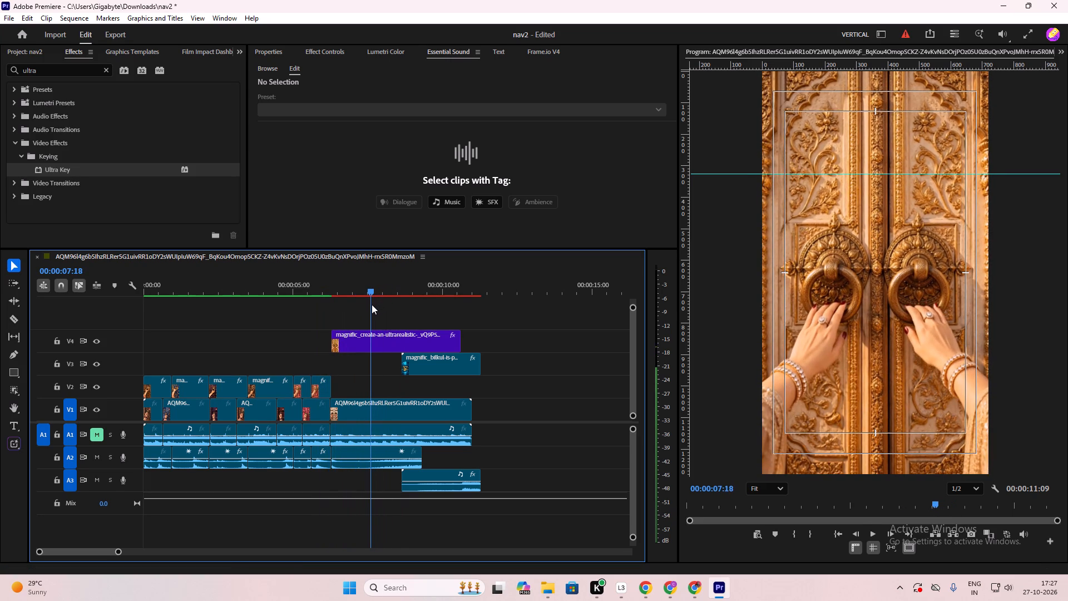
drag(372, 304, 362, 322)
drag(334, 349, 359, 354)
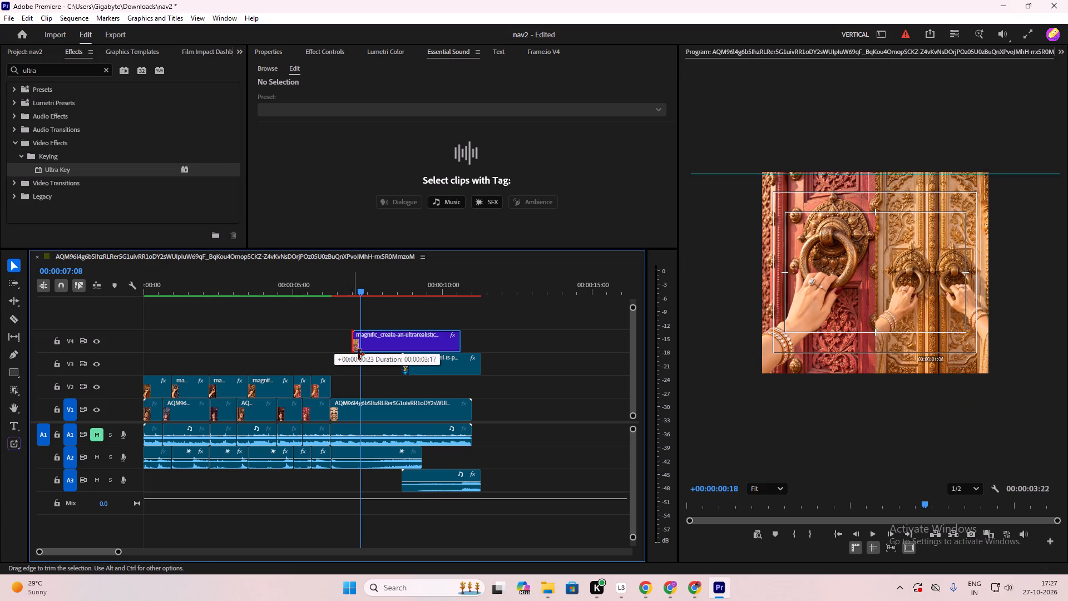
drag(359, 354, 360, 356)
Move the door and poster clips earlier together, closing the gap after the last V2 clip at 00:00:06:09.
drag(394, 312, 447, 376)
drag(438, 367, 435, 367)
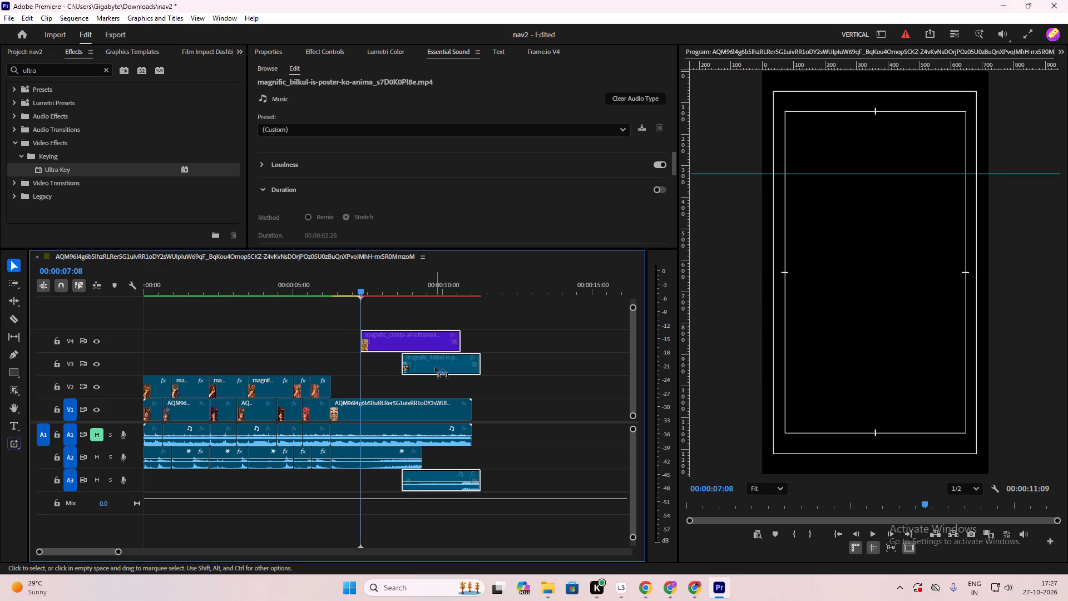
drag(435, 367, 412, 369)
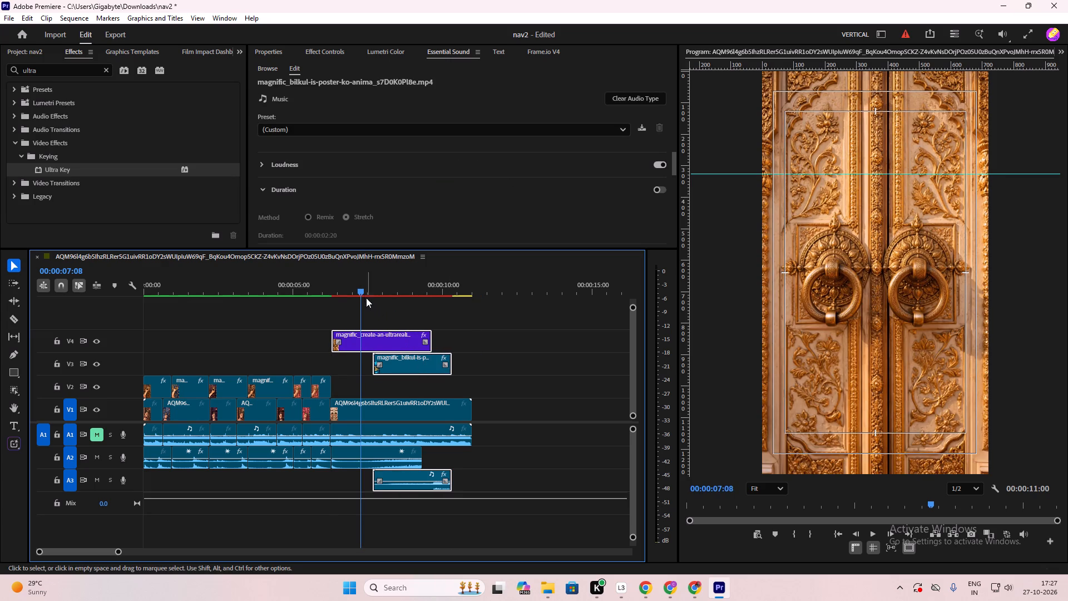
Play back from the last knocking shot through the door opening and poster to check the timing.
drag(360, 287, 319, 313)
click(342, 321)
key(space)
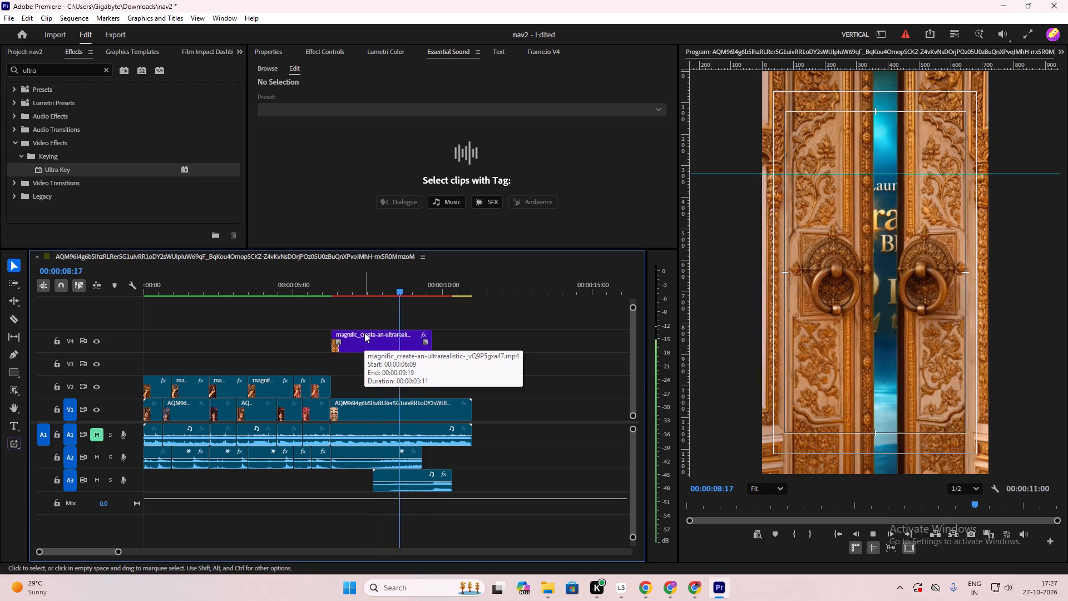
key(space)
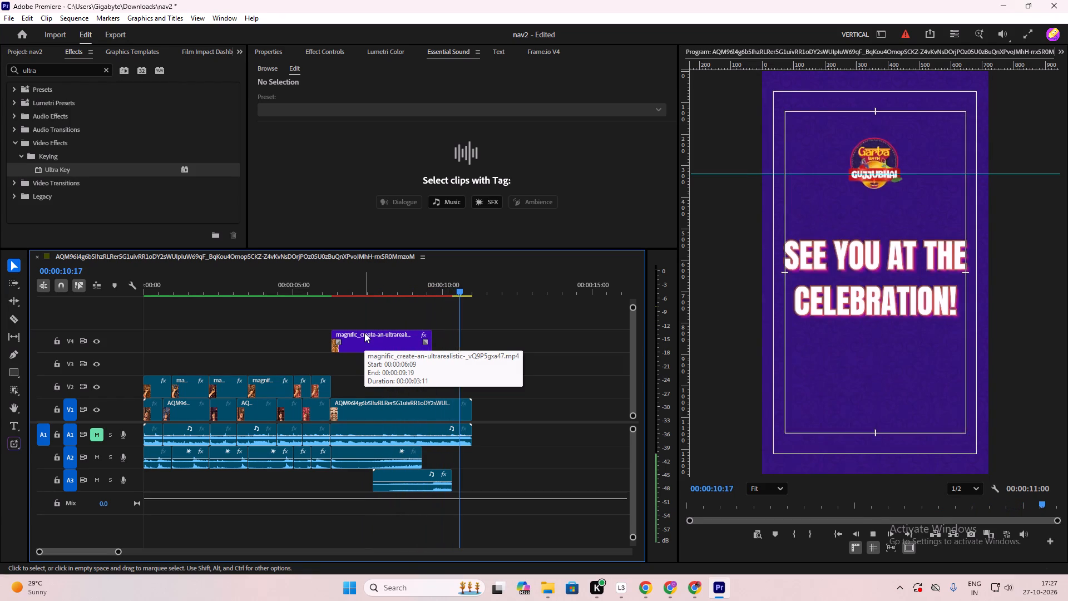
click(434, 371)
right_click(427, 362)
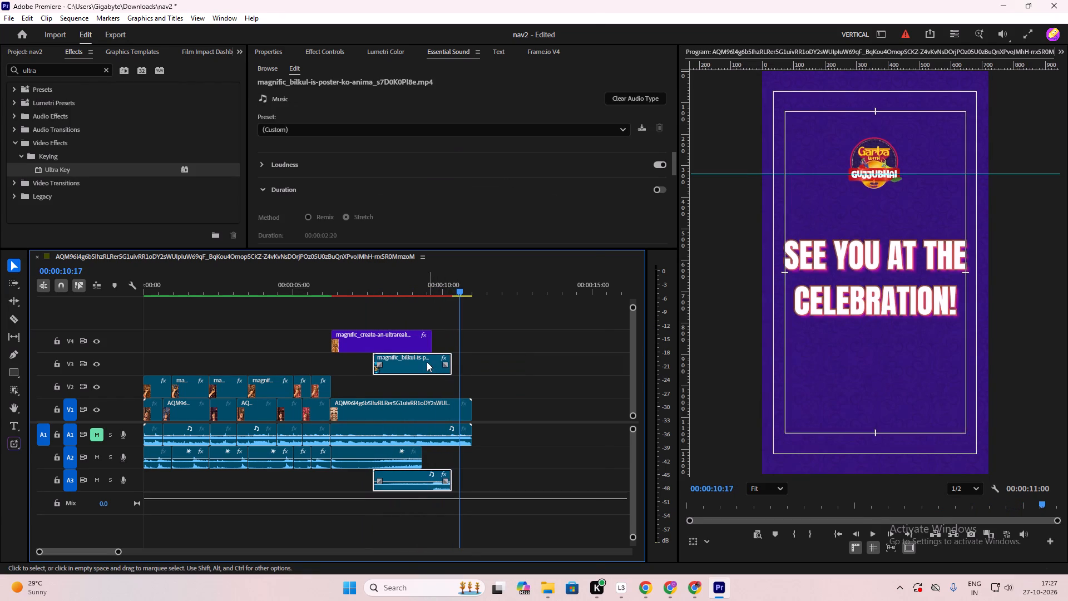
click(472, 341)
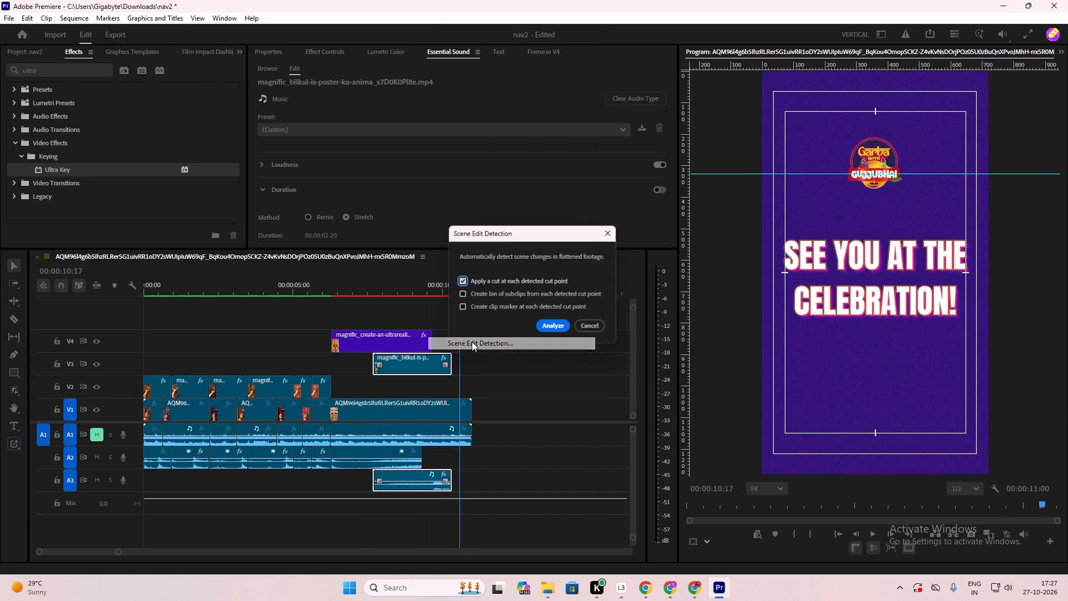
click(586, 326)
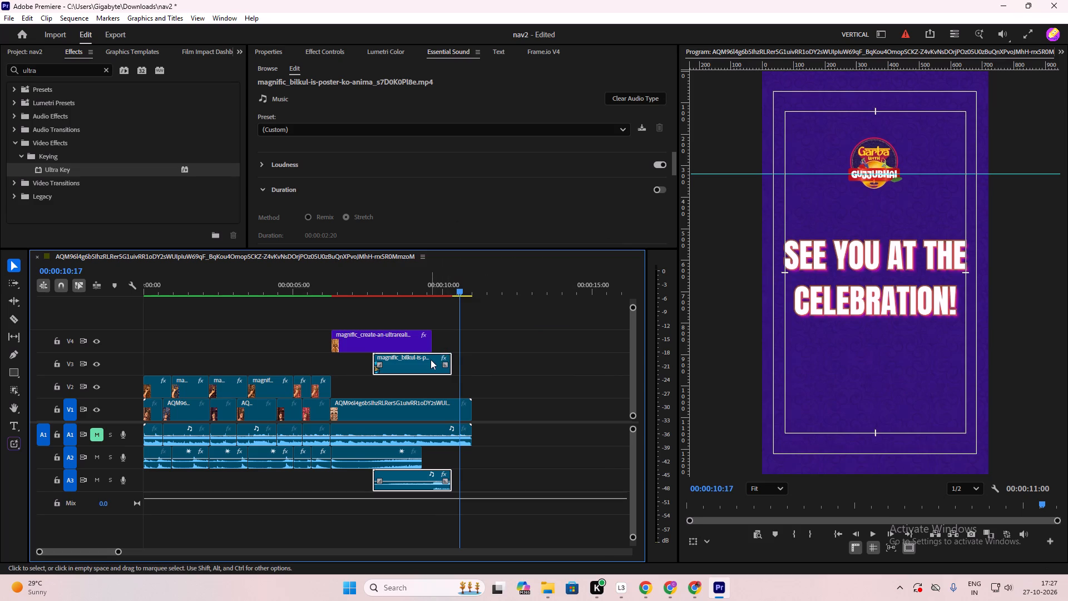
Slow the poster clip on V3 to 141.8% speed, giving it a duration of 00:00:03:16.
right_click(431, 359)
click(466, 333)
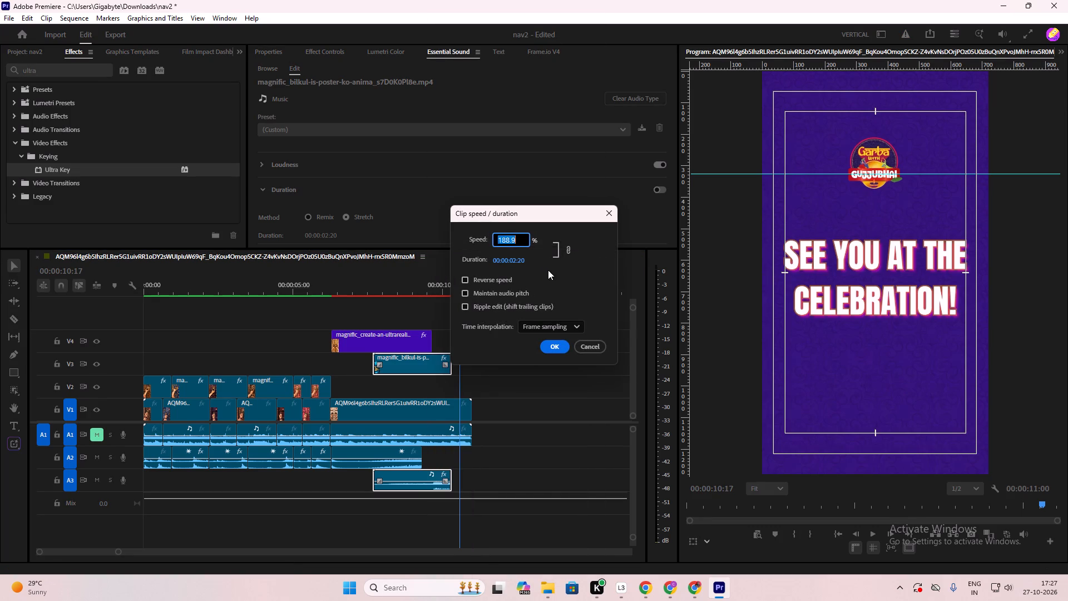
click(549, 270)
drag(505, 244, 284, 287)
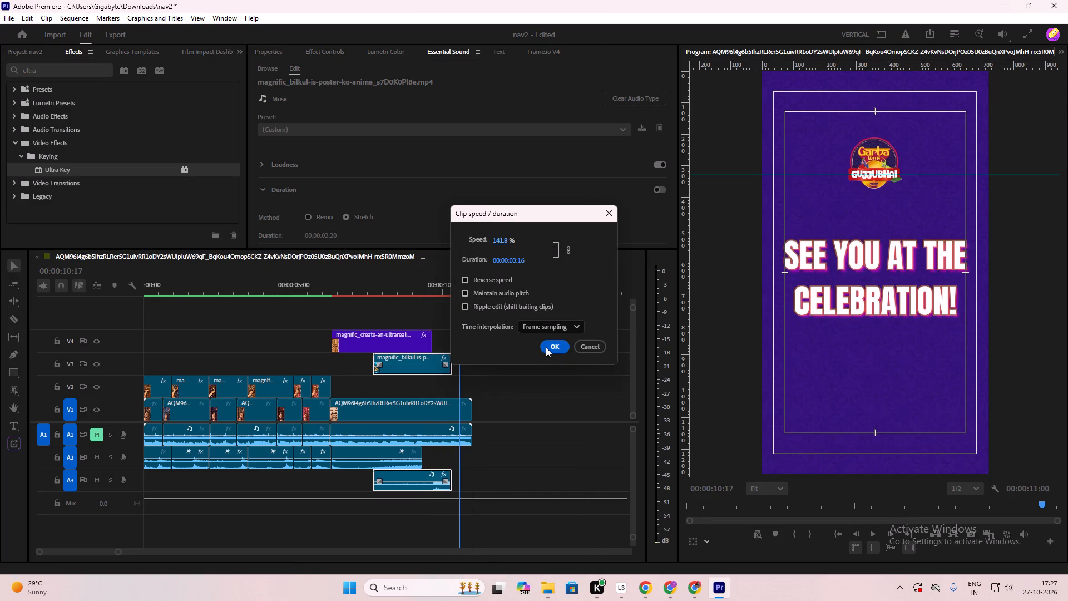
click(546, 347)
click(550, 338)
Play back the door opening, the poster animation and the opening knocking shots to check the edit.
drag(457, 284, 360, 319)
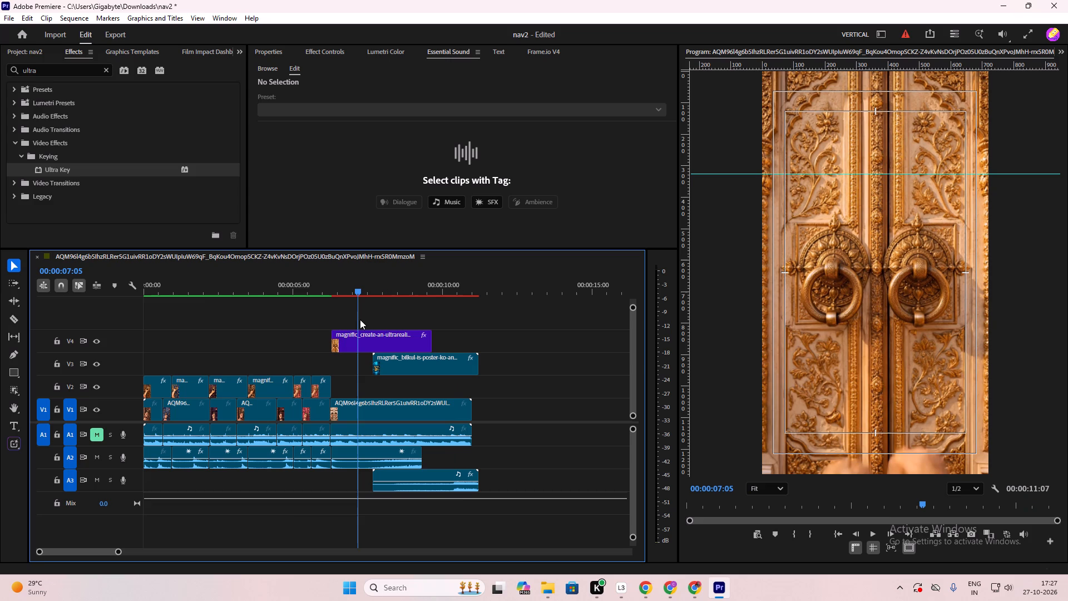
drag(360, 319, 359, 320)
click(414, 322)
key(space)
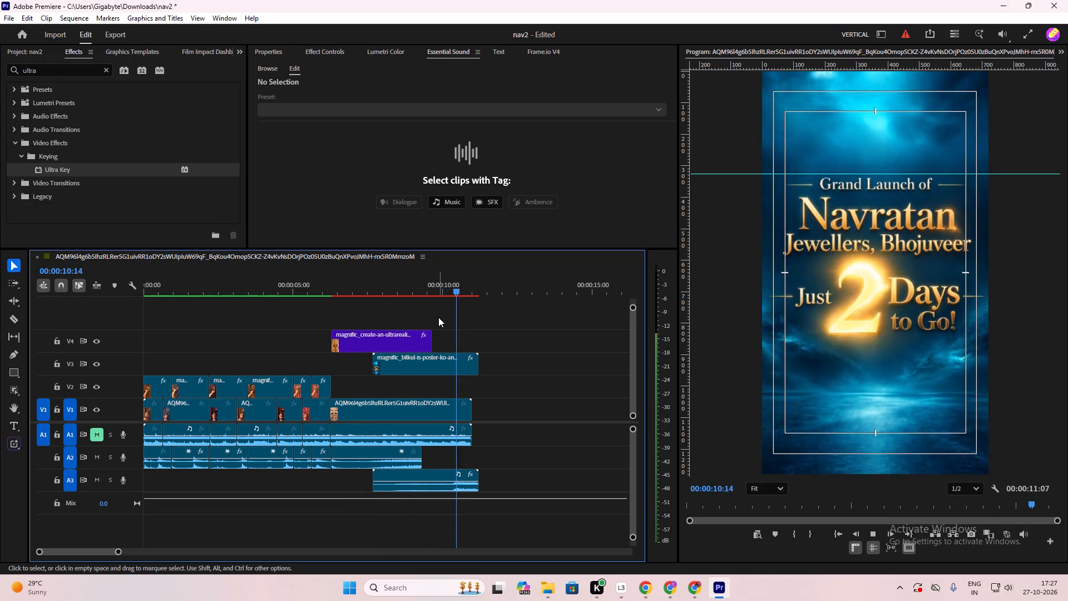
key(space)
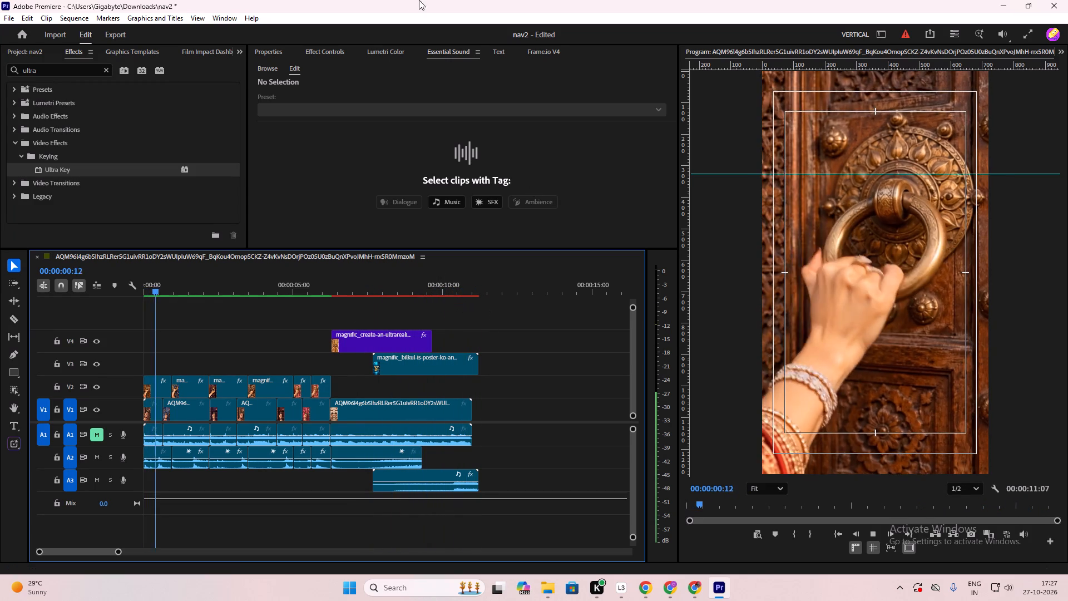
key(space)
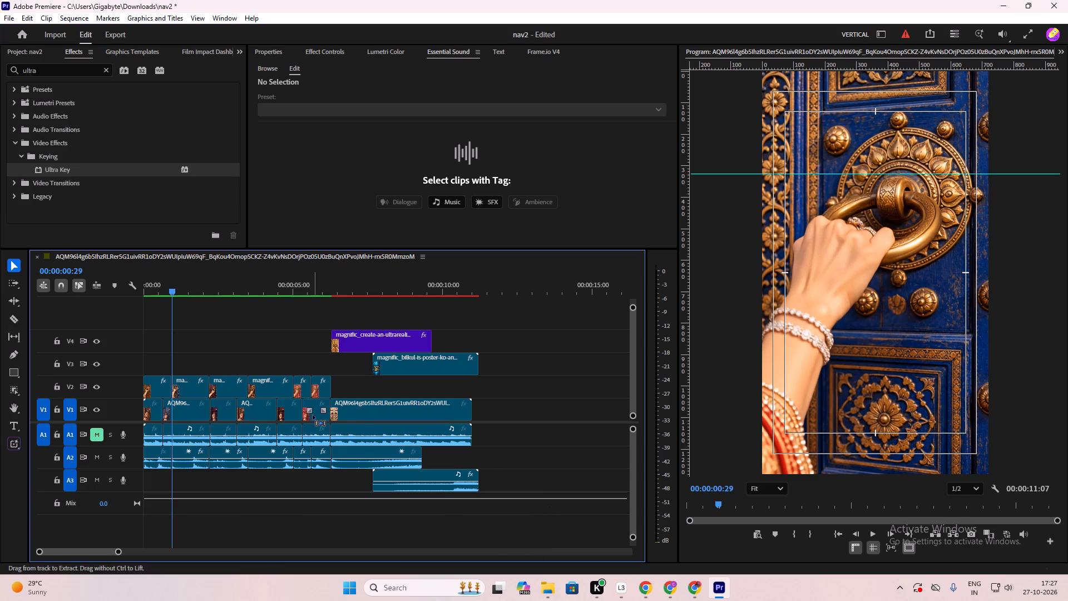
Save the project.
key(ctrl+s)
key(ctrl+s)
key(ctrl+s)
key(ctrl+s)
key(ctrl+s)
key(ctrl+s)
key(ctrl+s)
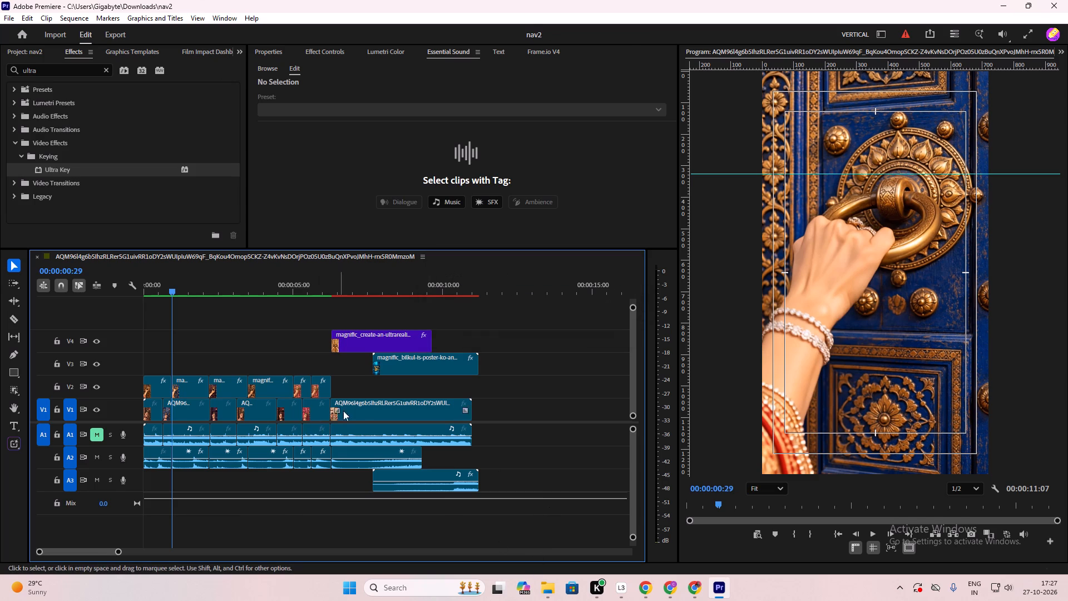
Render the sequence previews, and play back the first knocking shots.
key(Return)
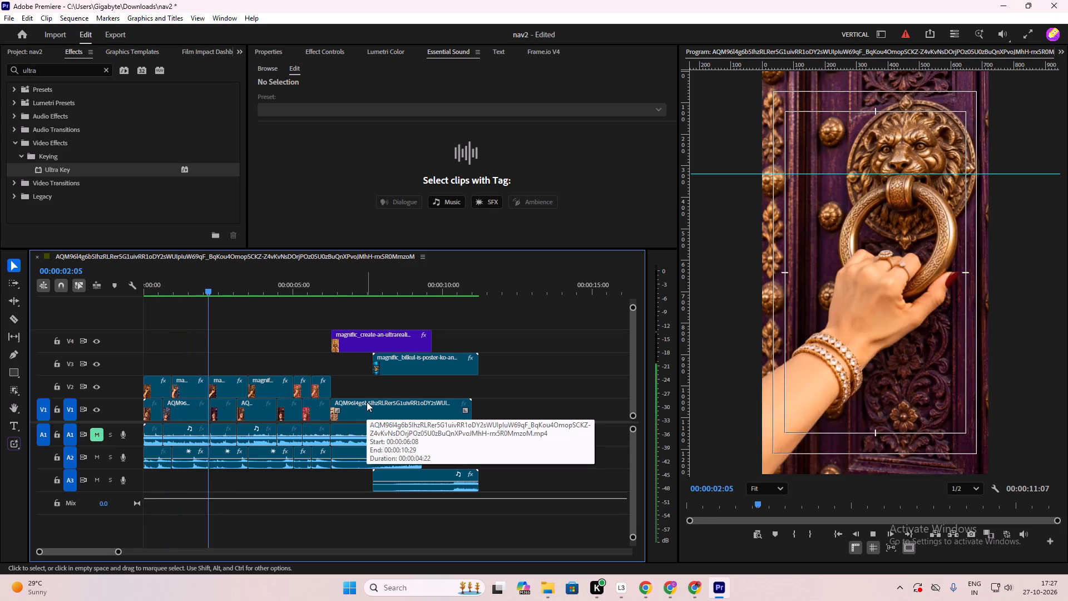
key(space)
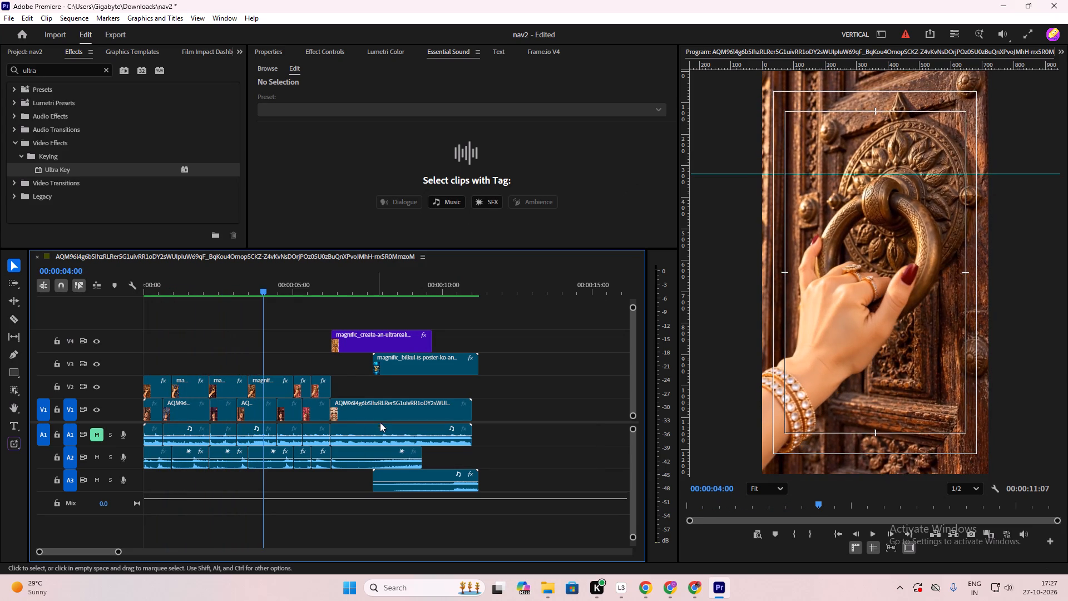
Cut all the reference clips on V1 and their A1 audio out of the timeline.
drag(522, 416, 224, 426)
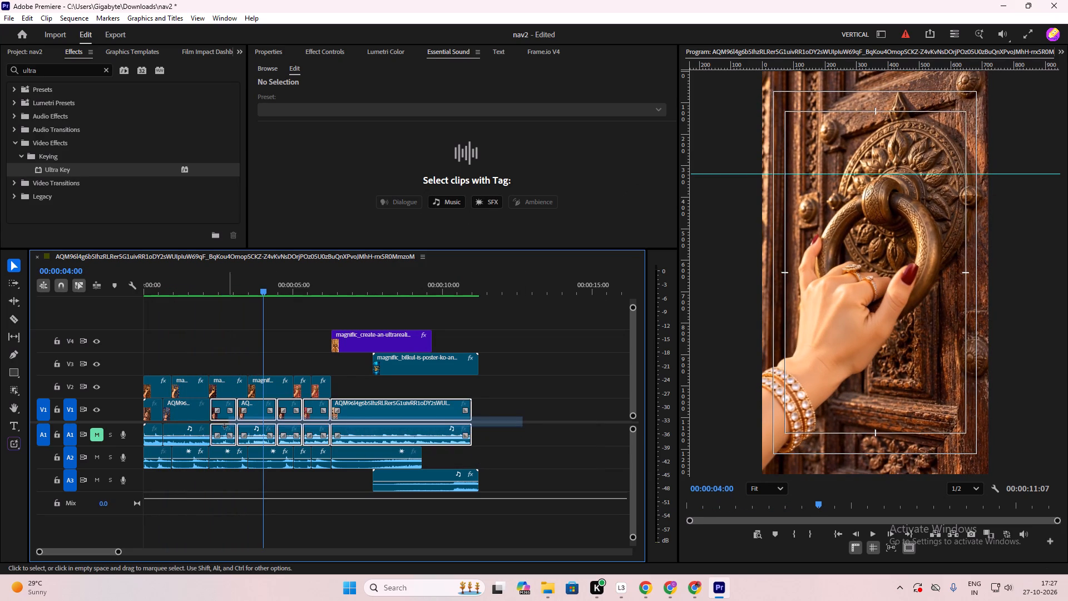
drag(224, 426, 145, 431)
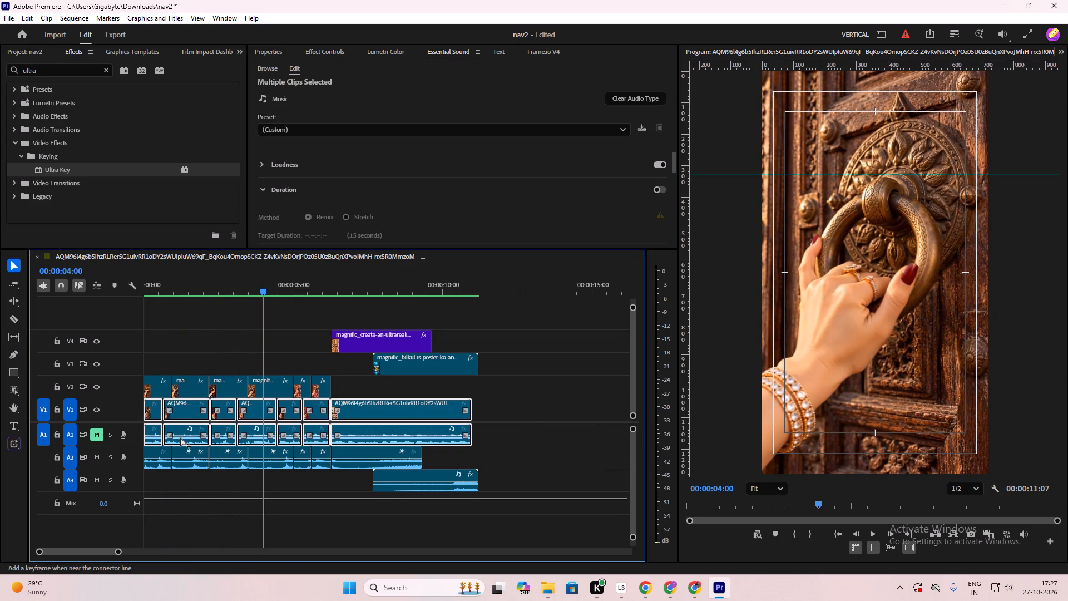
key(ctrl+x)
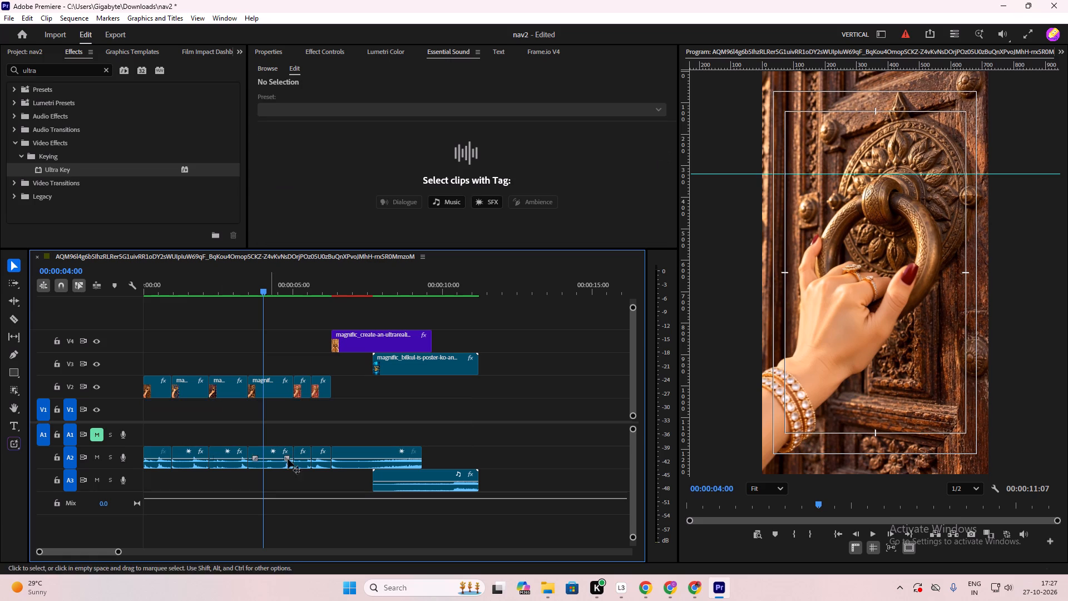
Turn off linked selection and move all the video clips down one track, onto V1 to V3.
drag(543, 324, 152, 430)
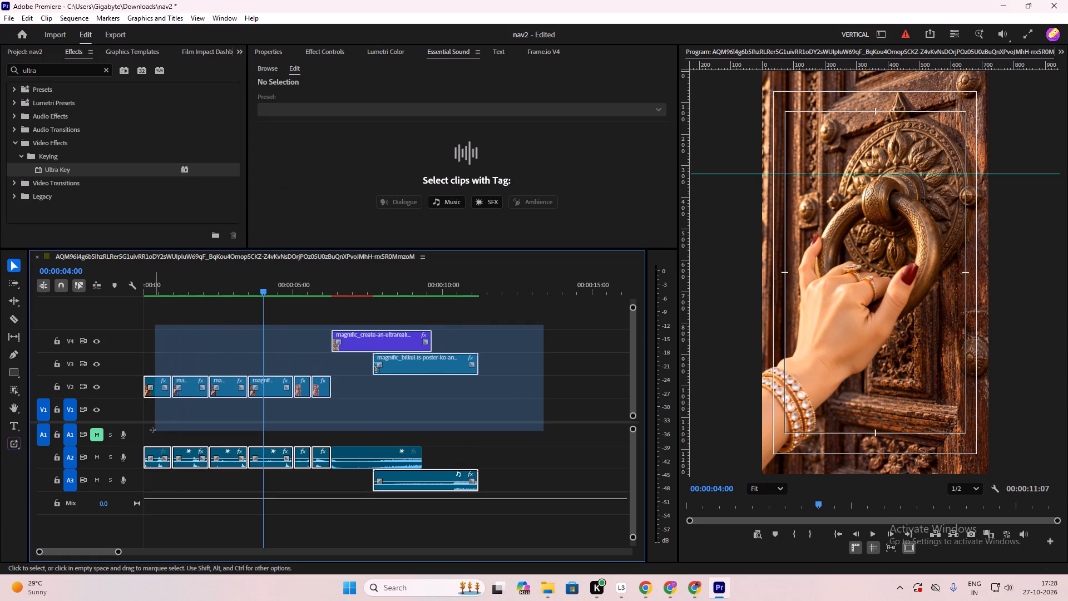
drag(152, 430, 160, 393)
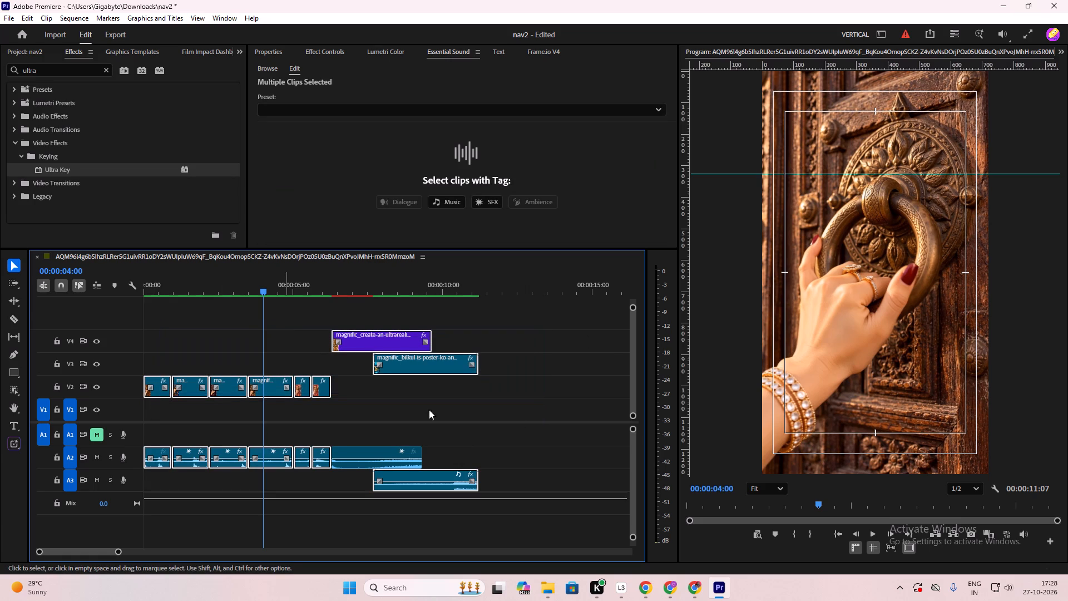
click(547, 428)
click(82, 285)
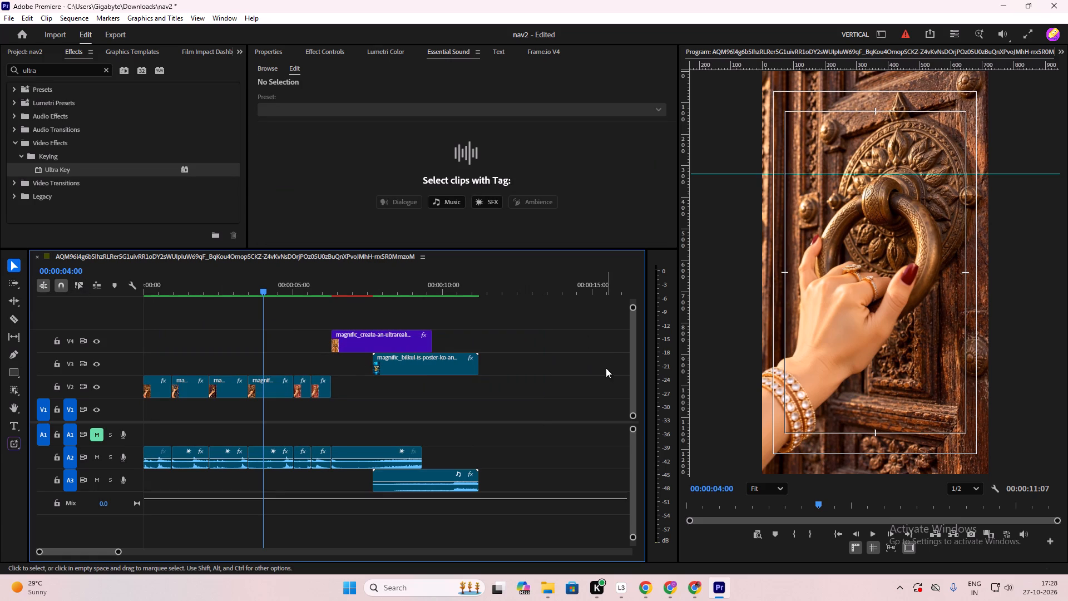
drag(598, 369, 148, 397)
drag(547, 346, 549, 352)
drag(549, 352, 151, 420)
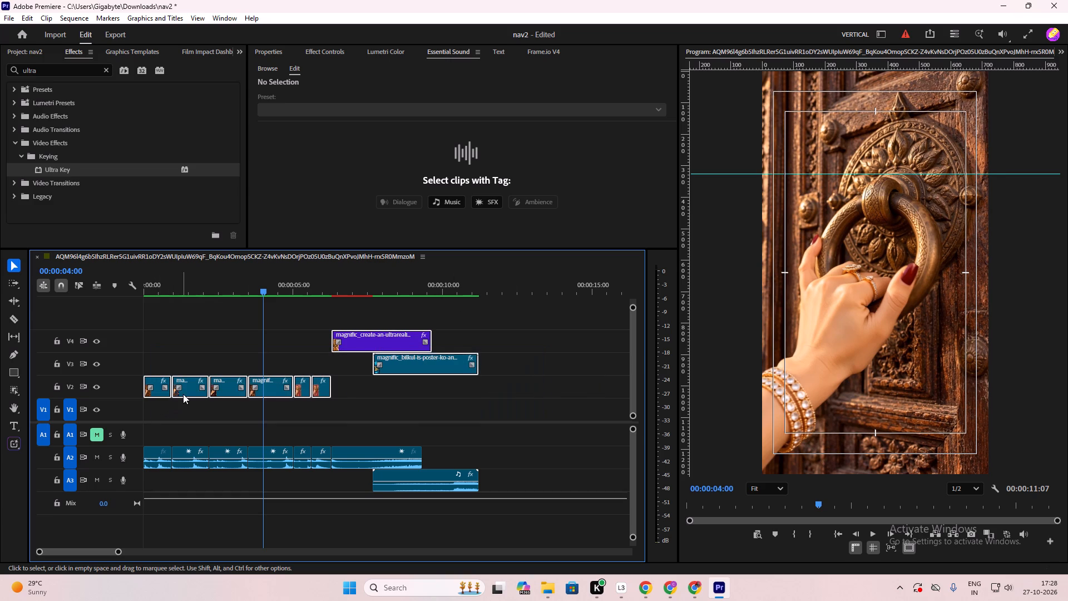
drag(183, 394, 182, 411)
click(504, 440)
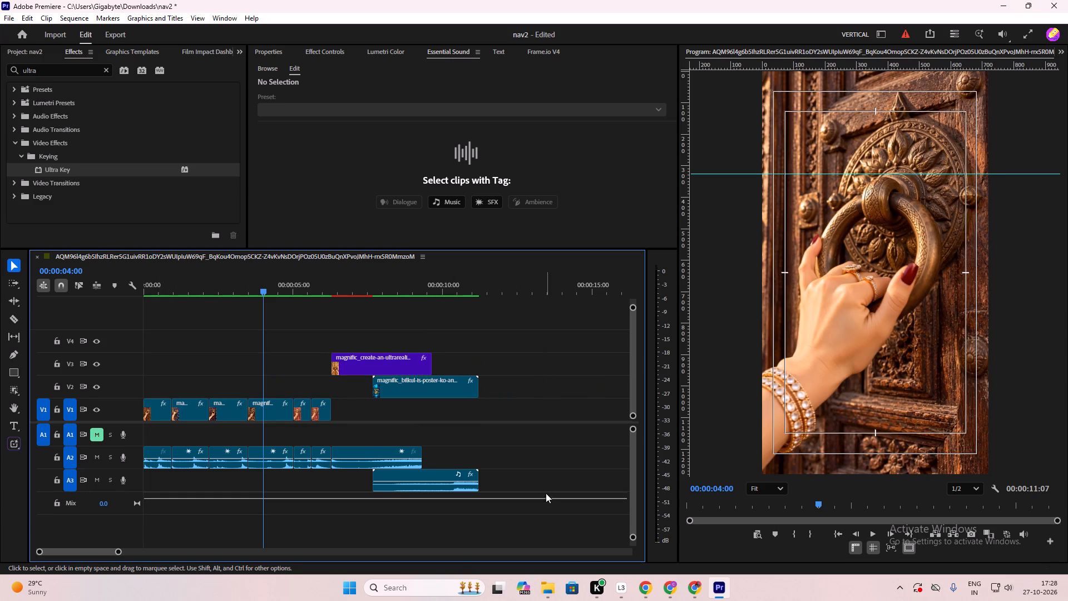
Move all the audio clips up one track, onto A1 and A2, and turn linked selection back on.
drag(548, 497, 251, 464)
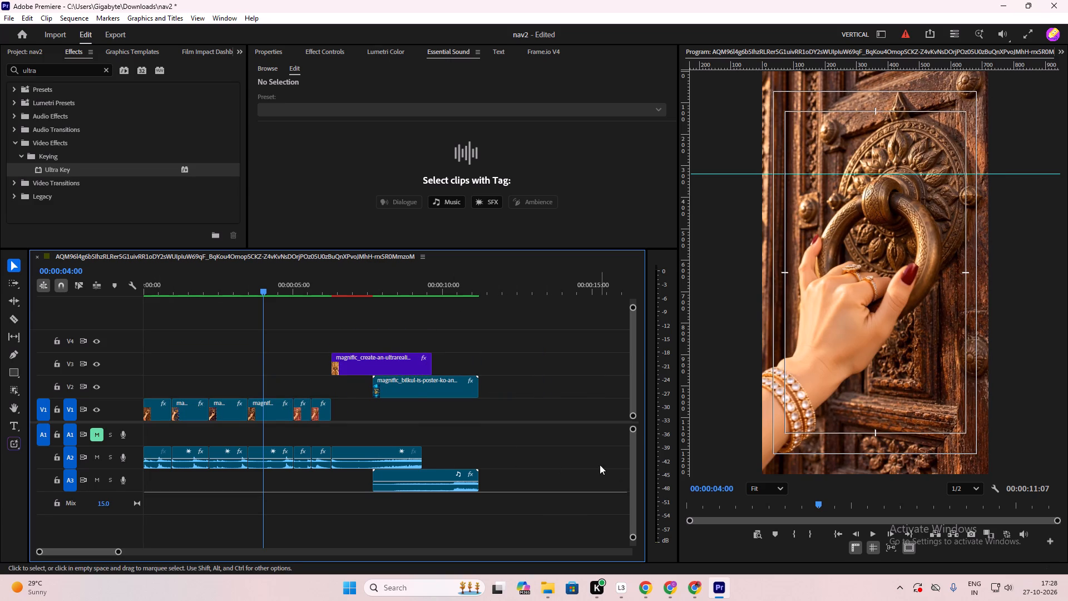
drag(599, 465, 156, 480)
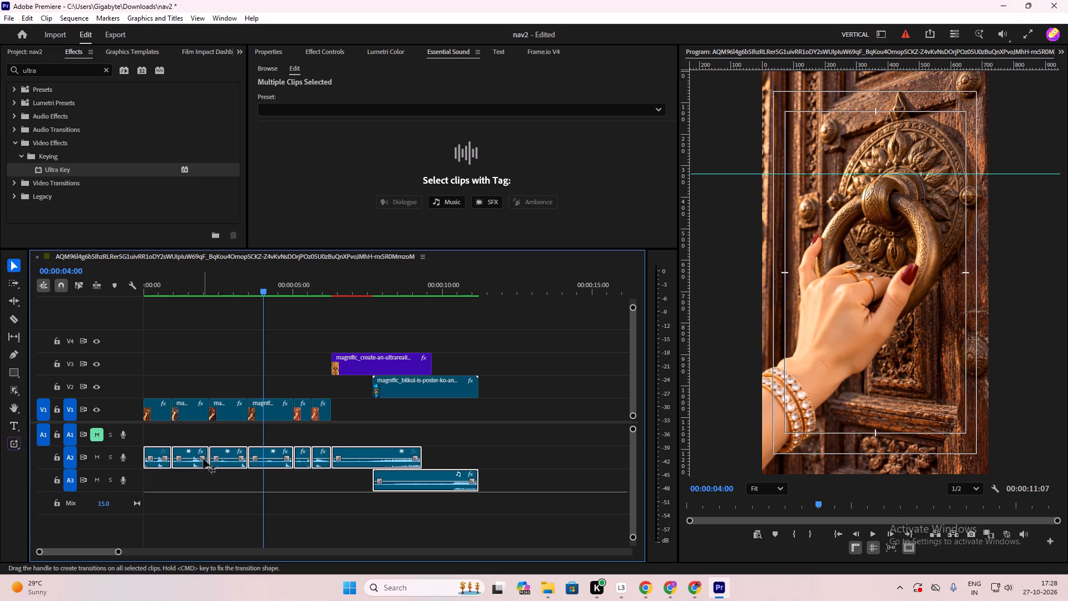
drag(221, 451, 221, 443)
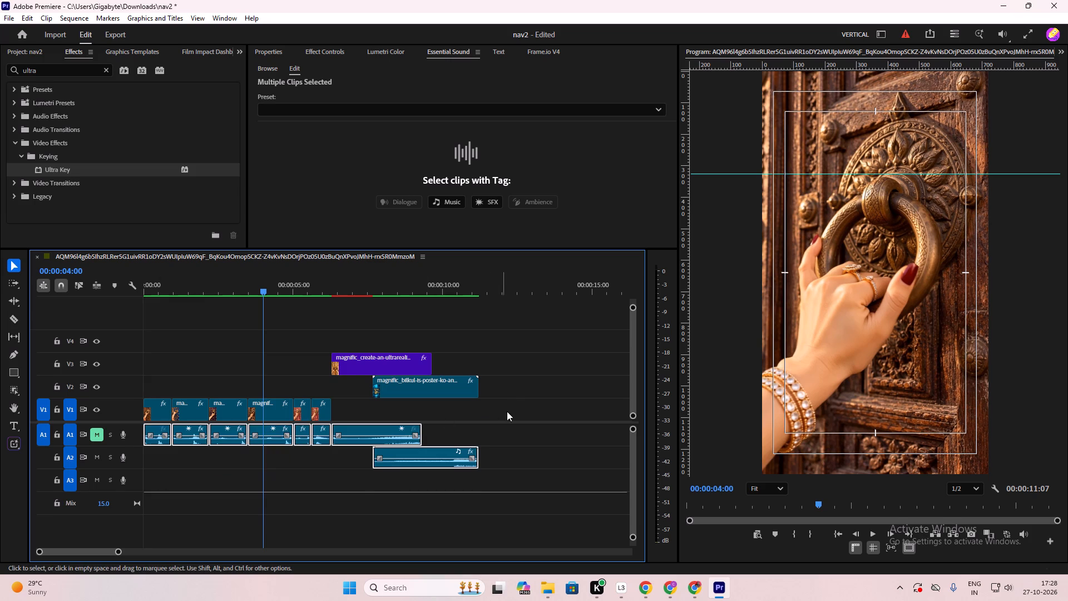
click(523, 392)
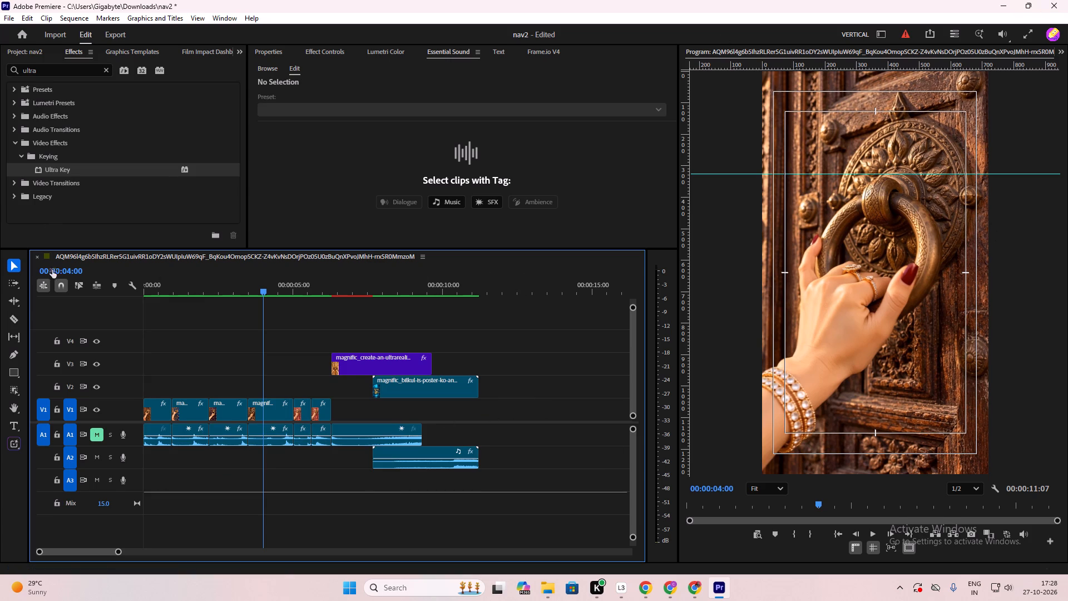
click(75, 283)
Render the sequence previews, and play back the first knocking shots from the start of the sequence.
drag(264, 284, 234, 299)
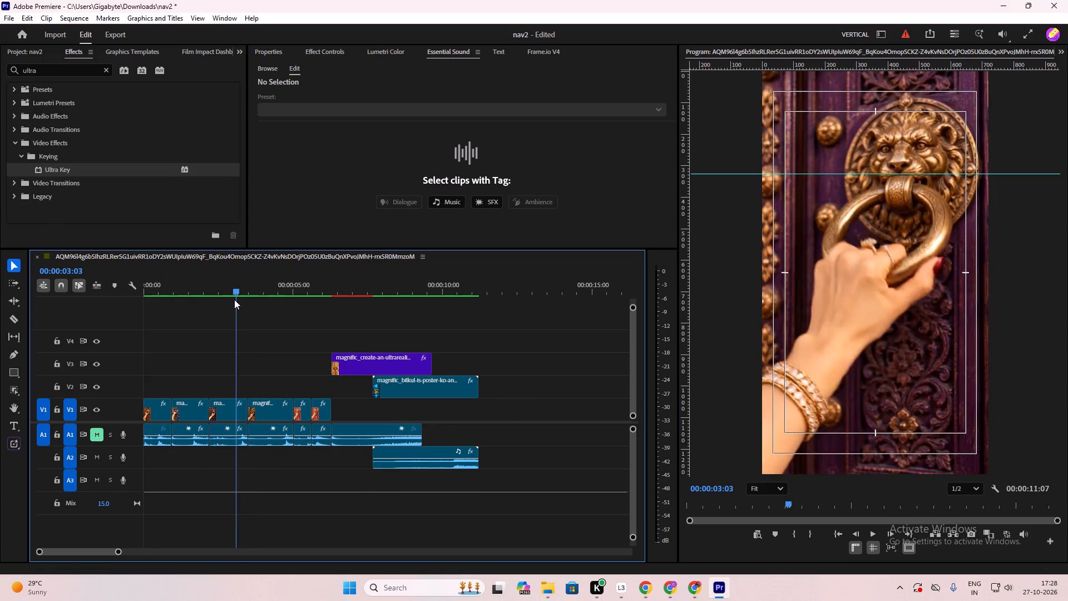
drag(234, 299, 115, 330)
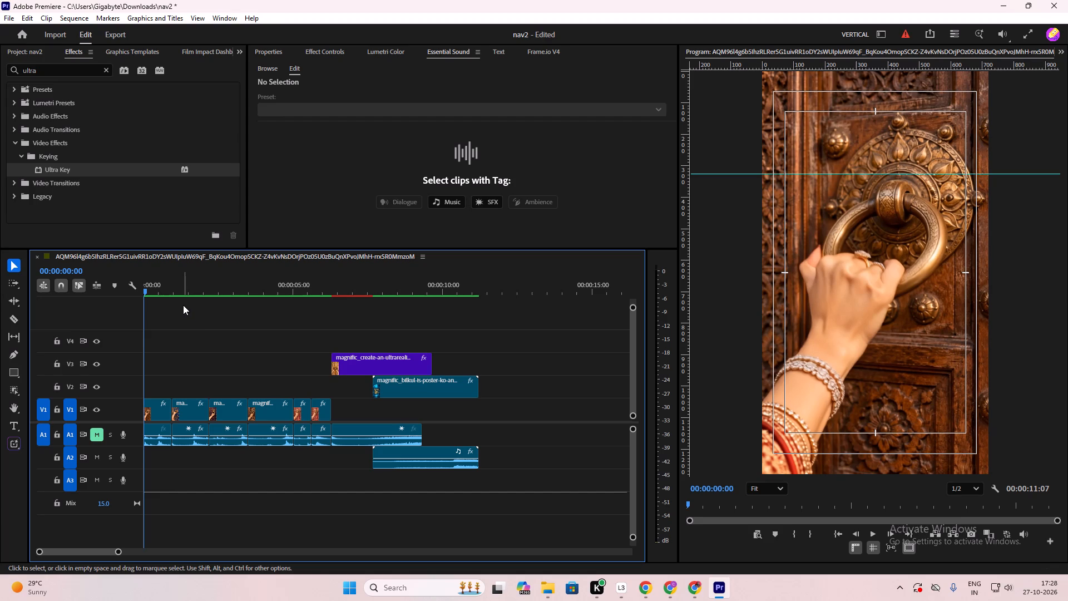
key(Return)
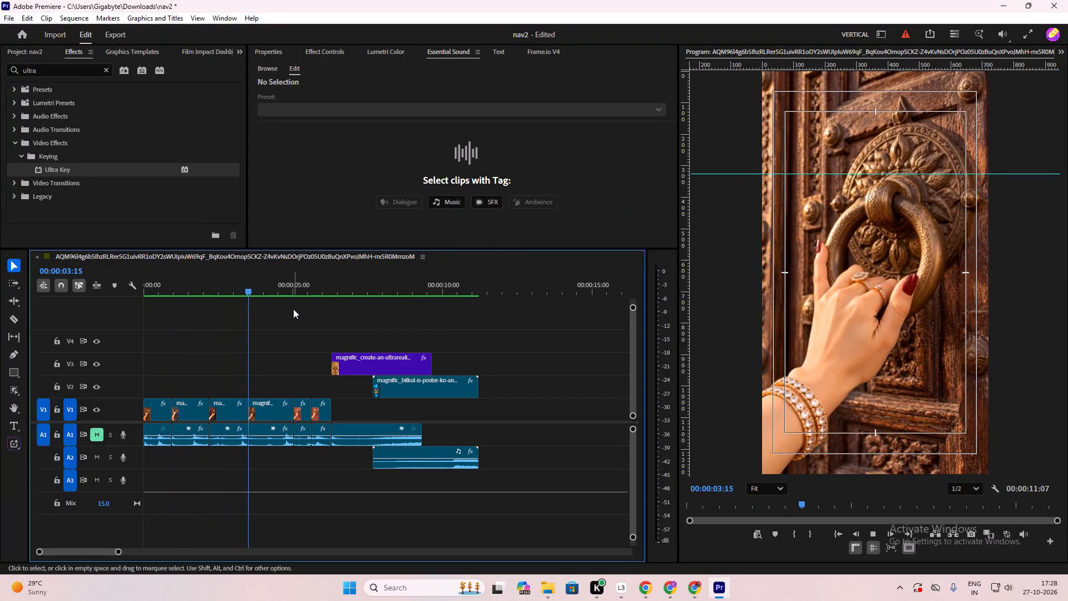
key(space)
Unmute audio track A1, and play back the knocking shots and the closed-door shot to check the sound.
click(93, 440)
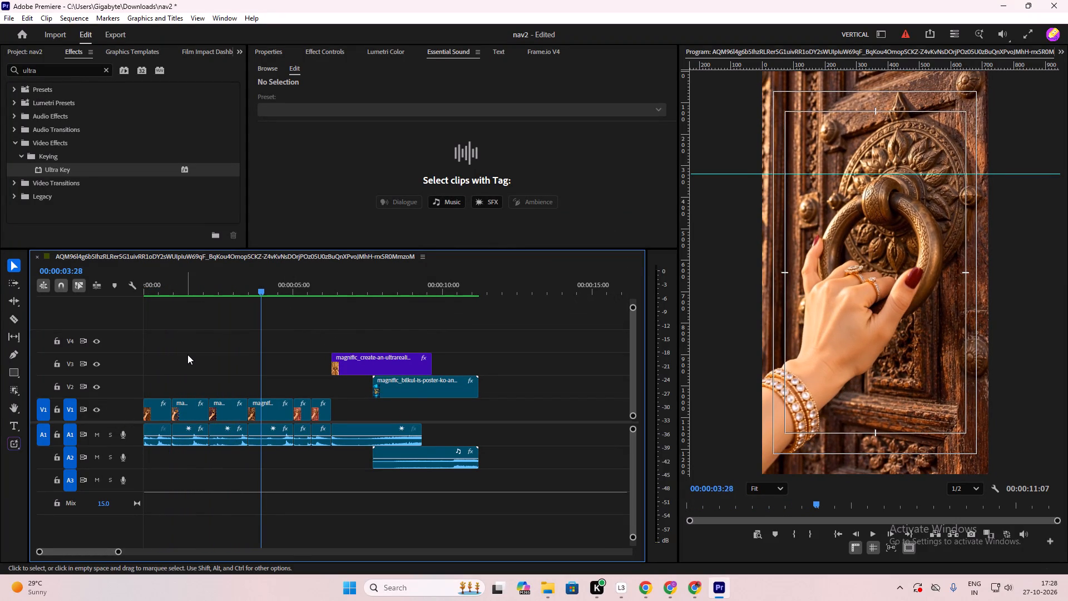
key(space)
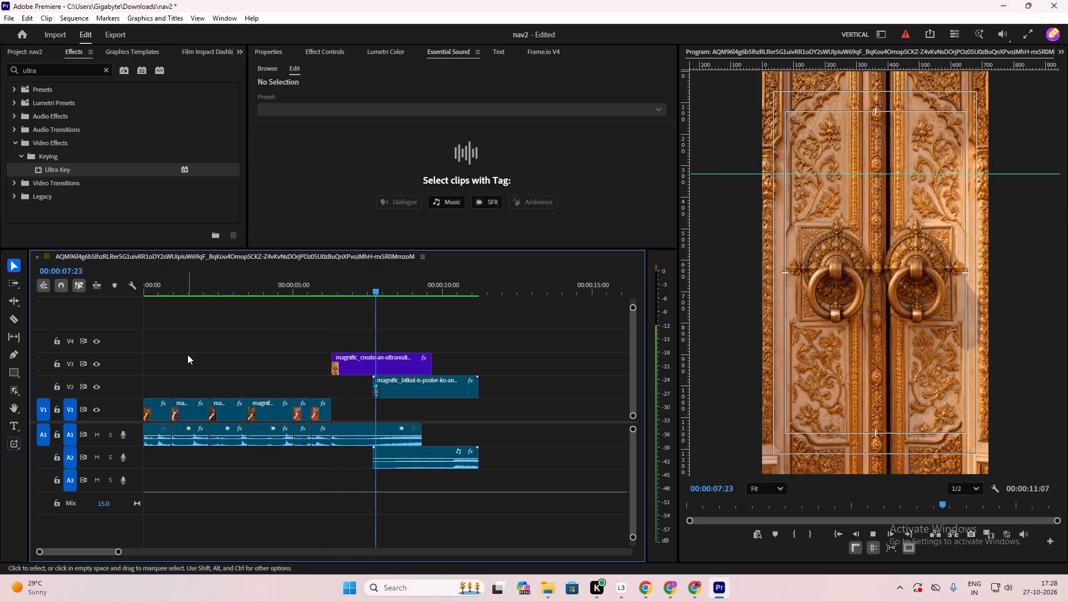
key(space)
drag(382, 285, 159, 339)
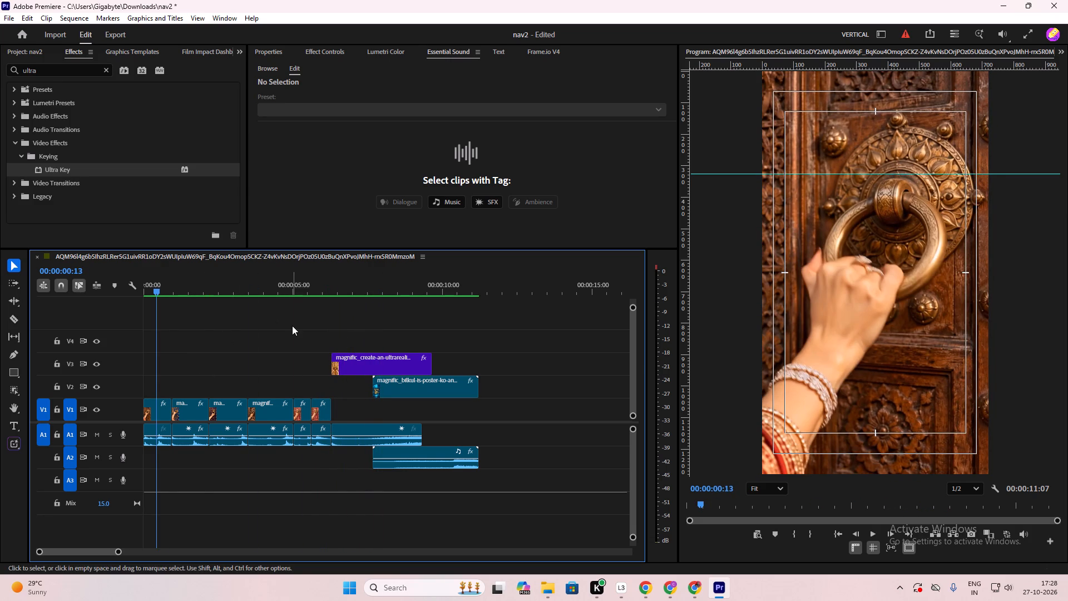
click(292, 326)
key(space)
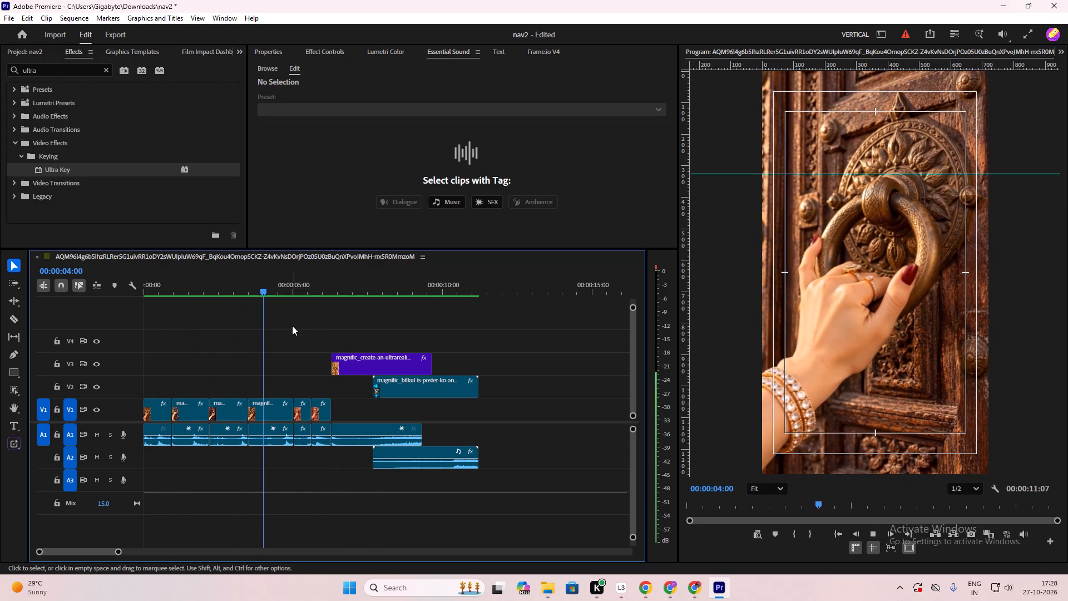
key(space)
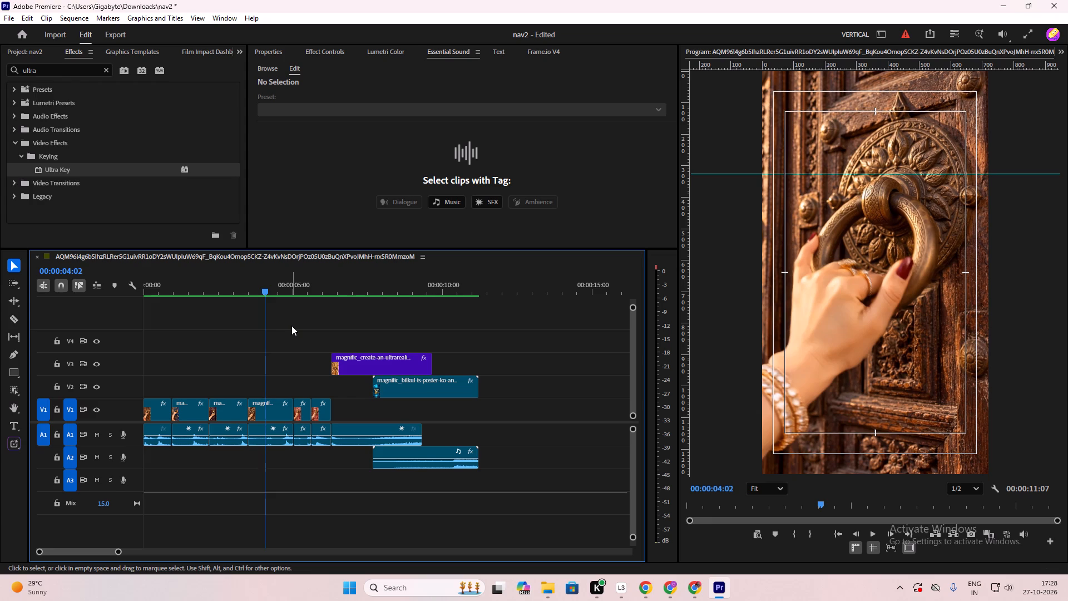
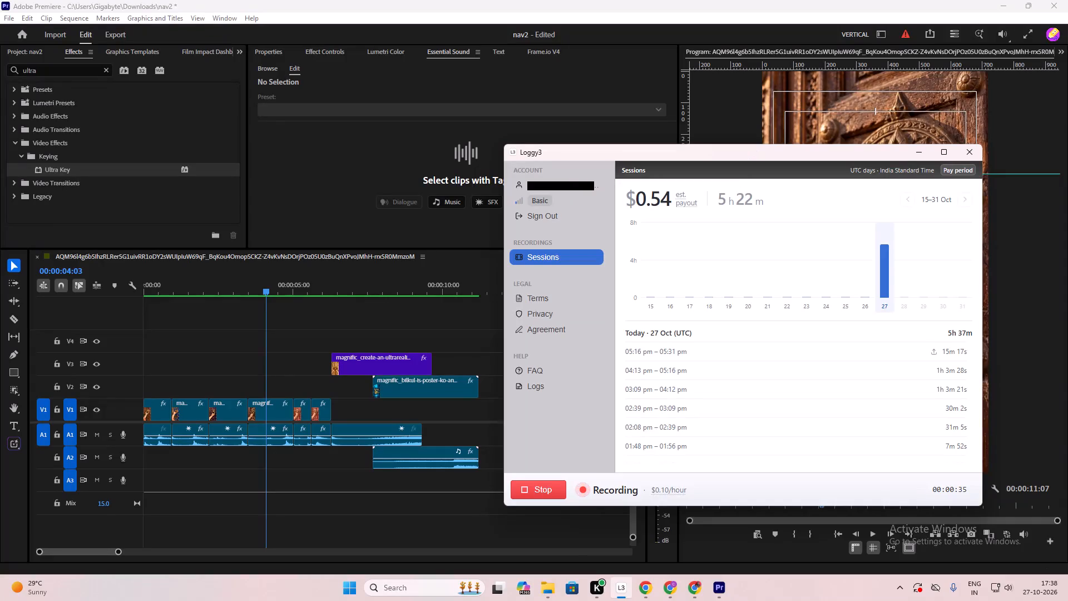
Minimize the Loggy3 sessions window to return to the Premiere sequence.
scroll(733, 249, down, 4)
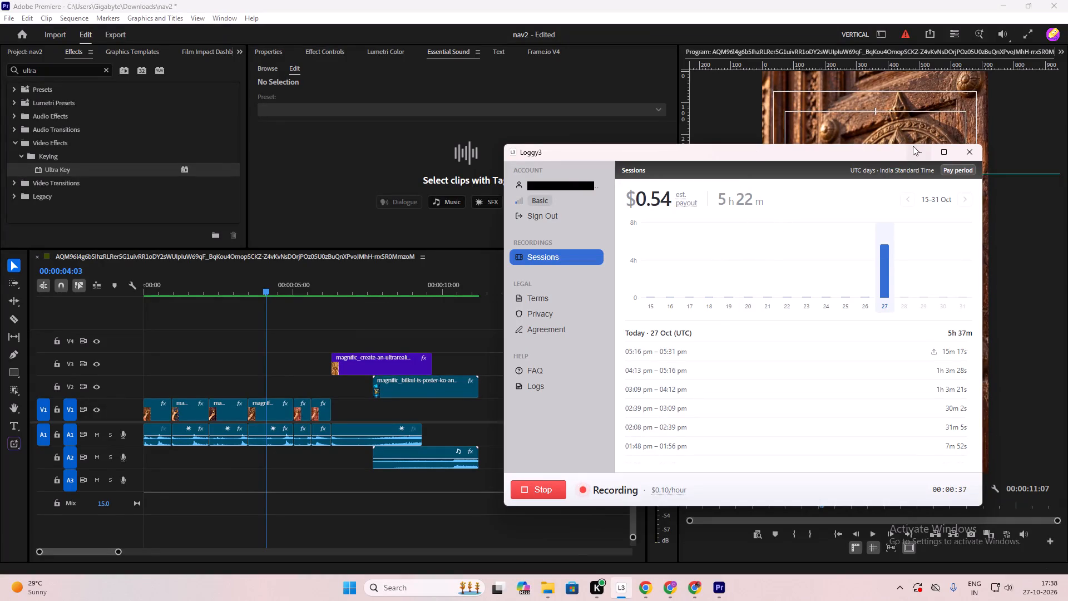
click(917, 148)
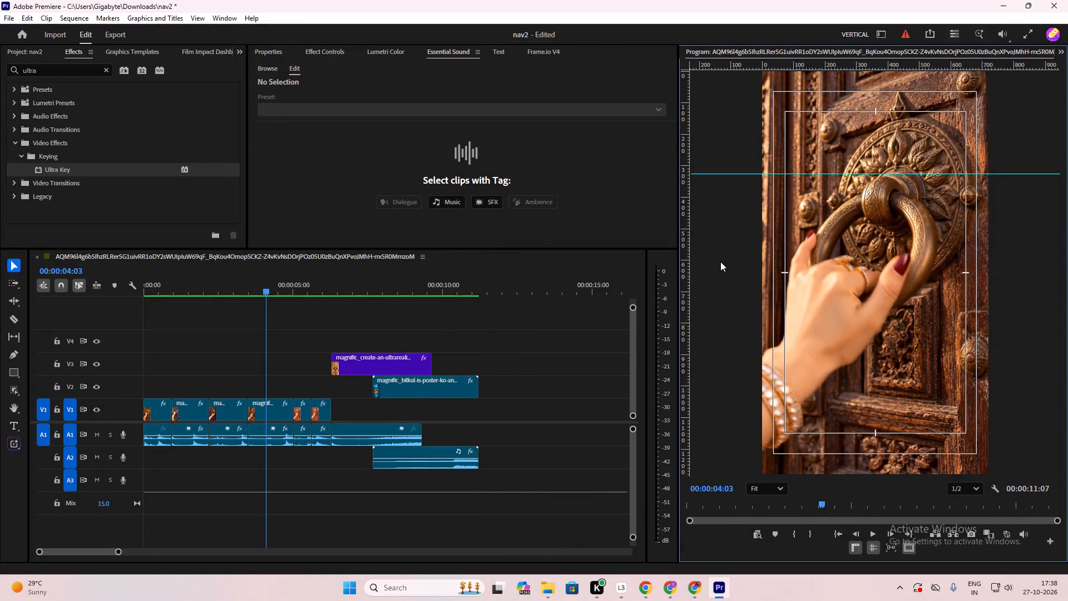
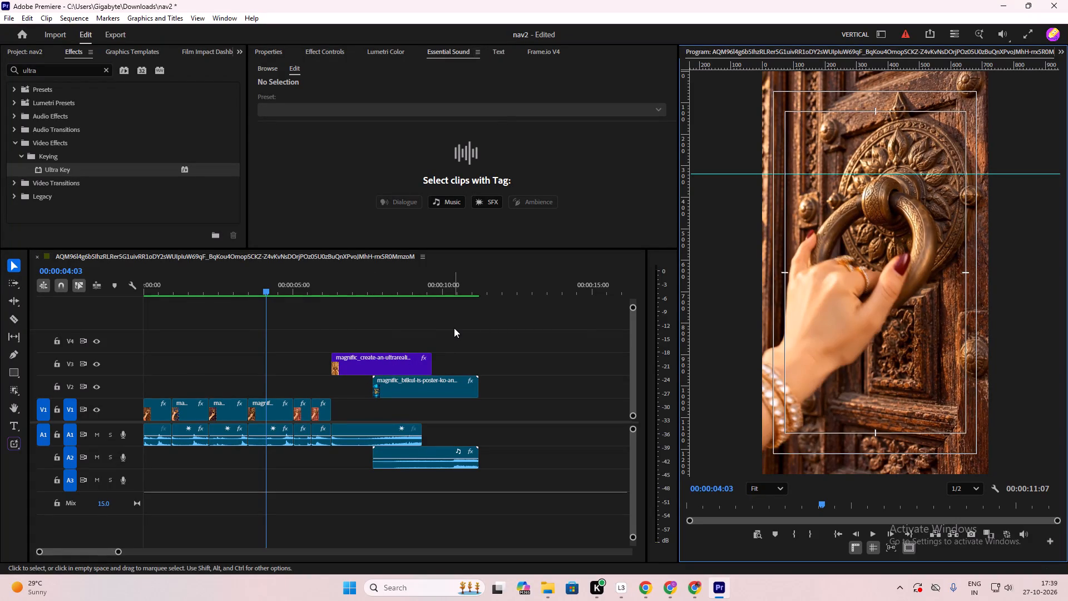
Play back the launch sequence to review the door knocks and poster reveal, and return the playhead to the start.
key(space)
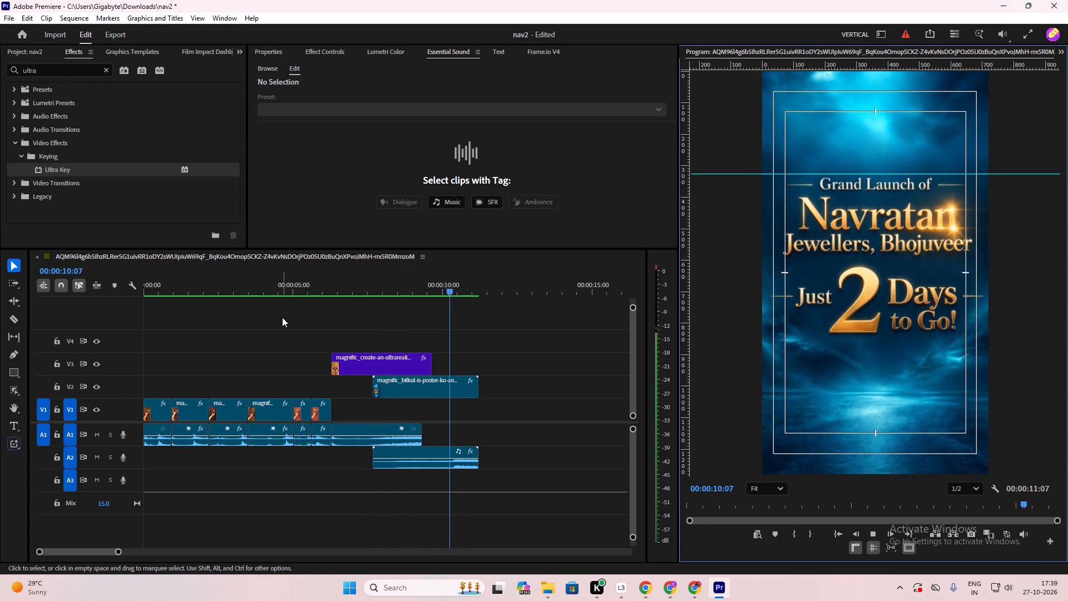
key(space)
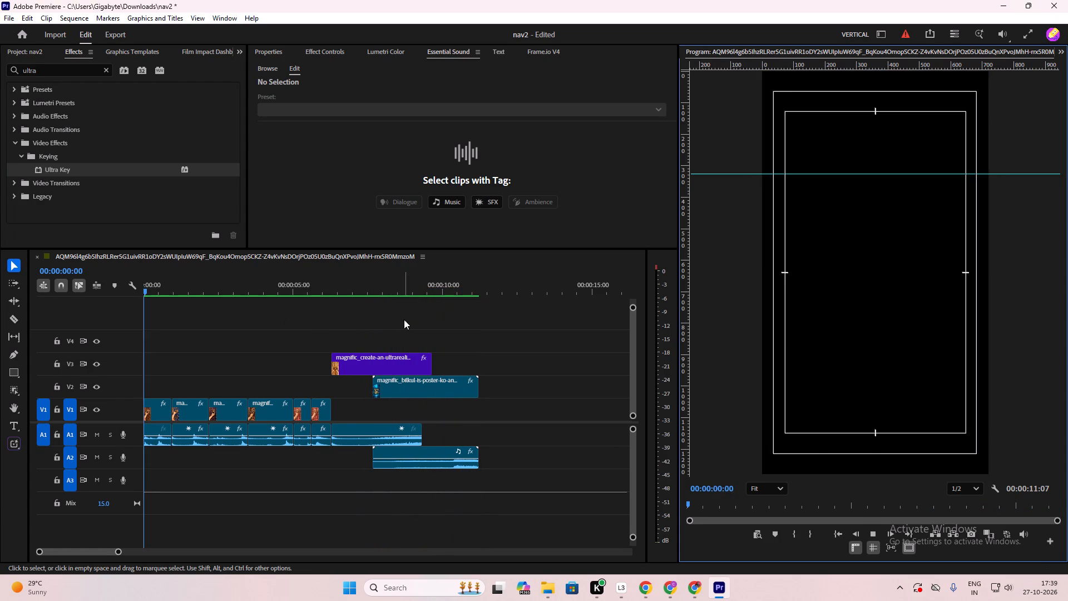
key(space)
key(space)
key(space)
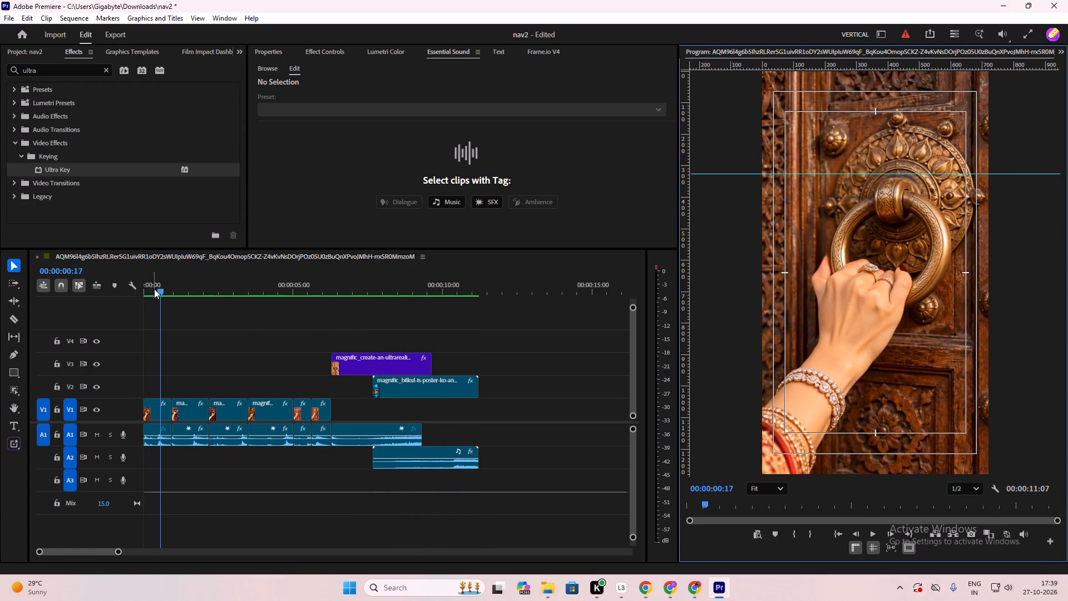
drag(154, 289, 62, 319)
Open the nav-- project from the Downloads folder and show its IMG_9743 sequence.
click(552, 588)
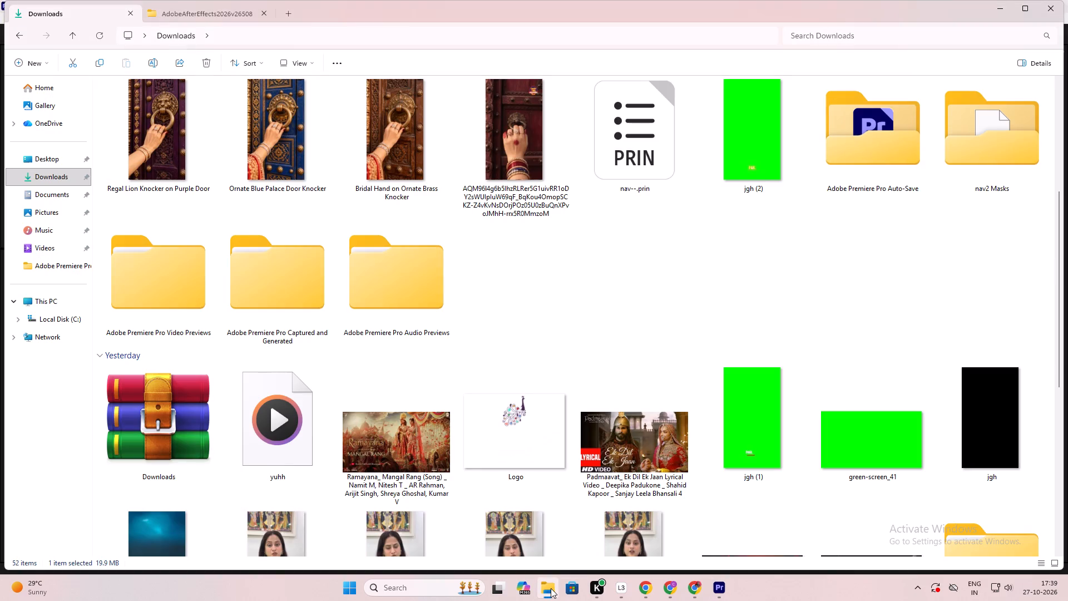
drag(512, 428, 680, 582)
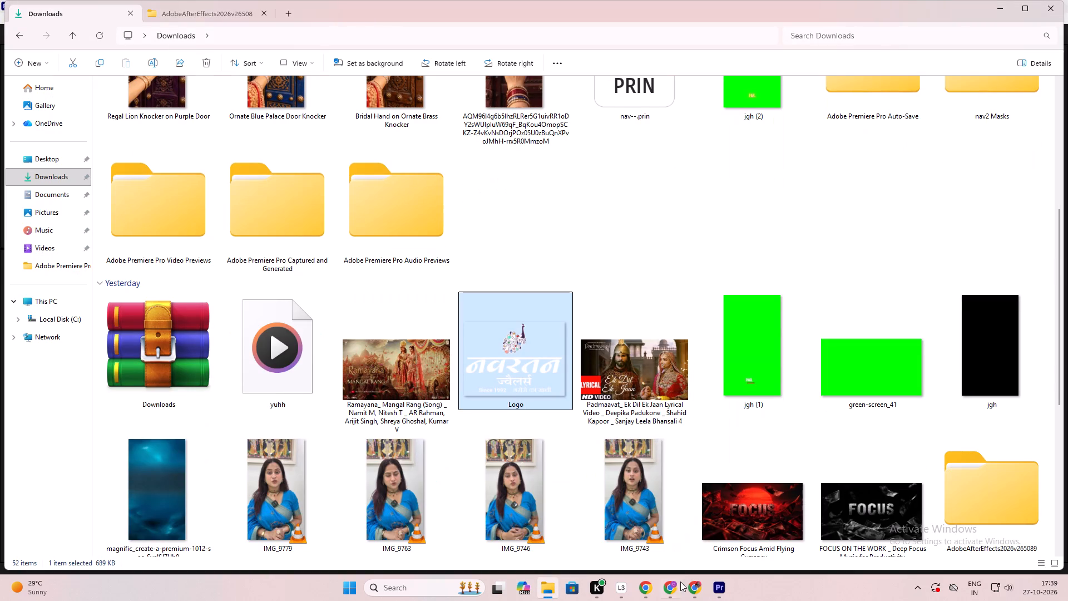
drag(680, 582, 492, 353)
click(624, 215)
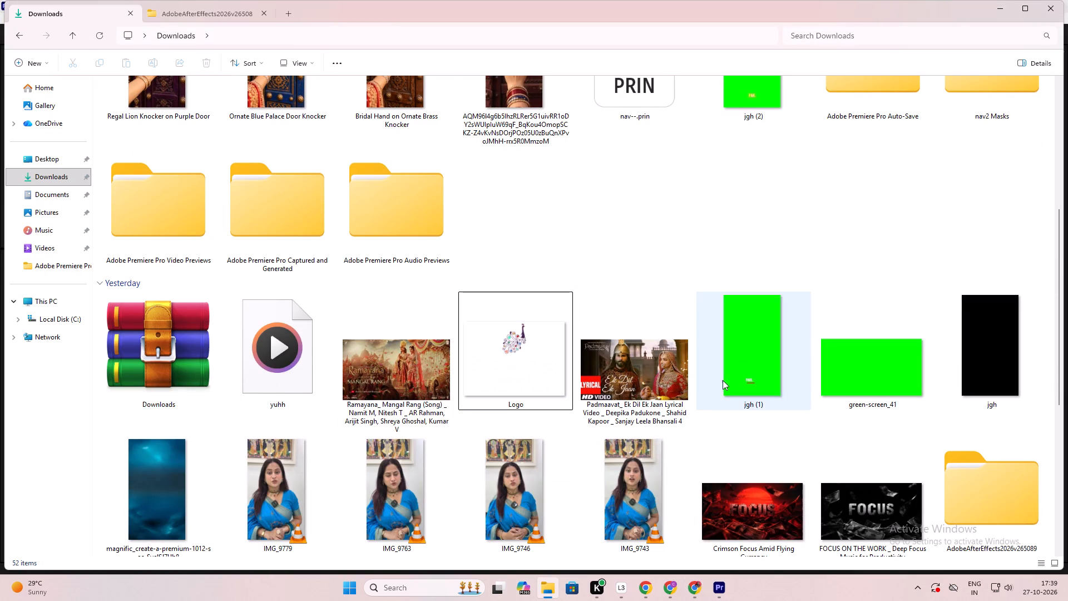
scroll(720, 380, up, 4)
double_click(644, 176)
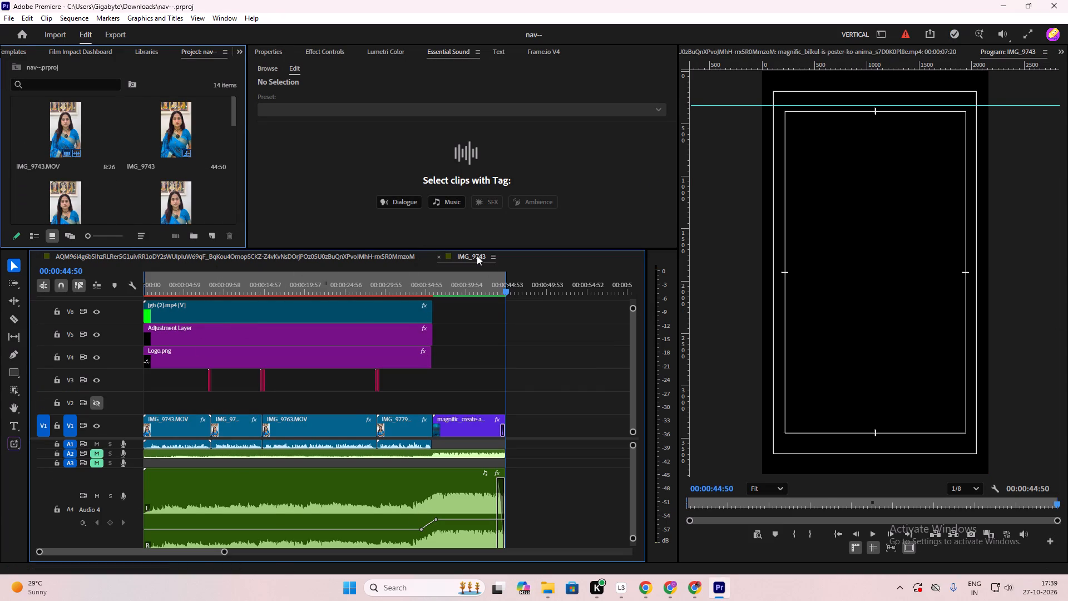
click(299, 258)
click(462, 254)
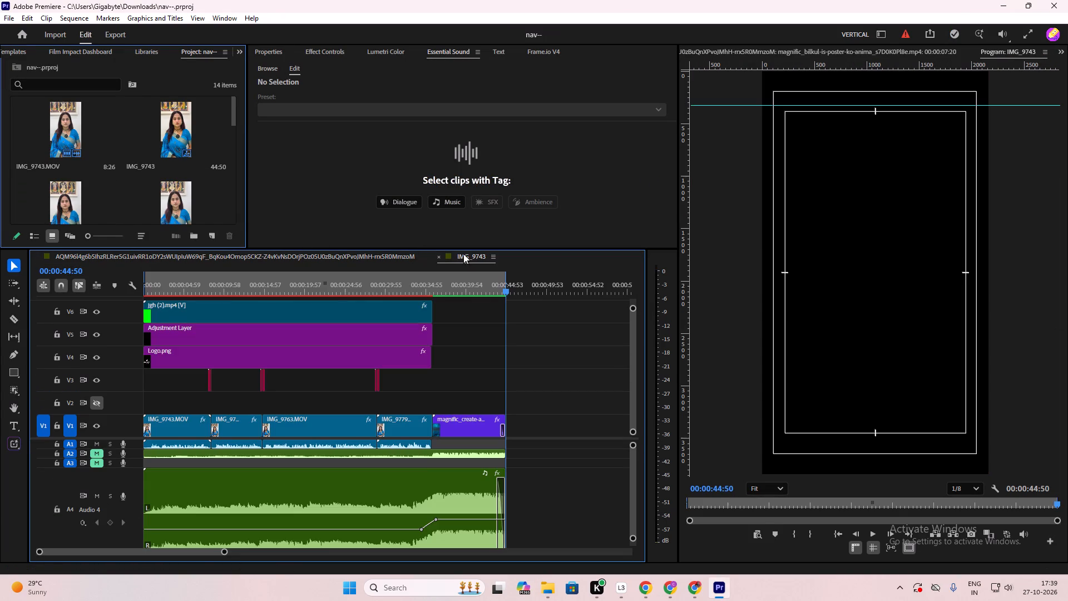
Copy the Logo.png clip from V4 of IMG_9743 and paste it at the start of V4 in the launch sequence.
click(186, 331)
click(180, 363)
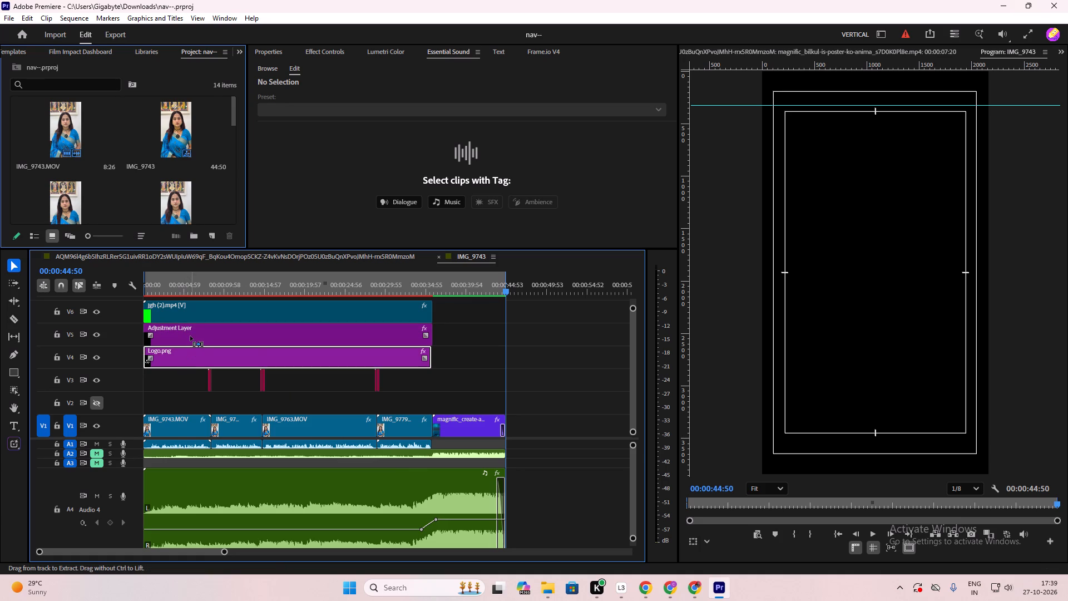
key(ctrl+c)
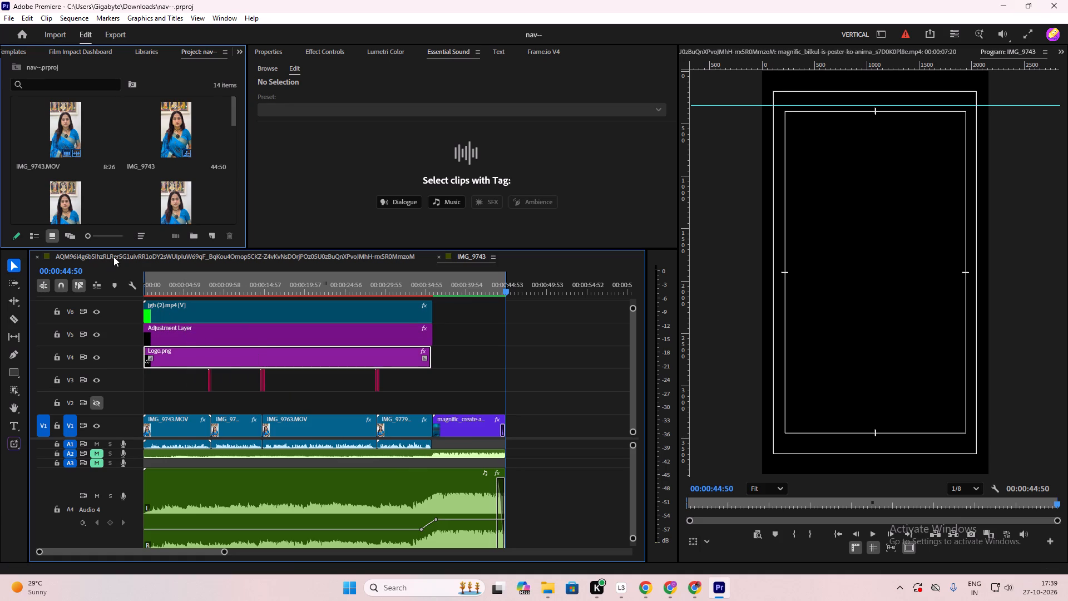
click(114, 256)
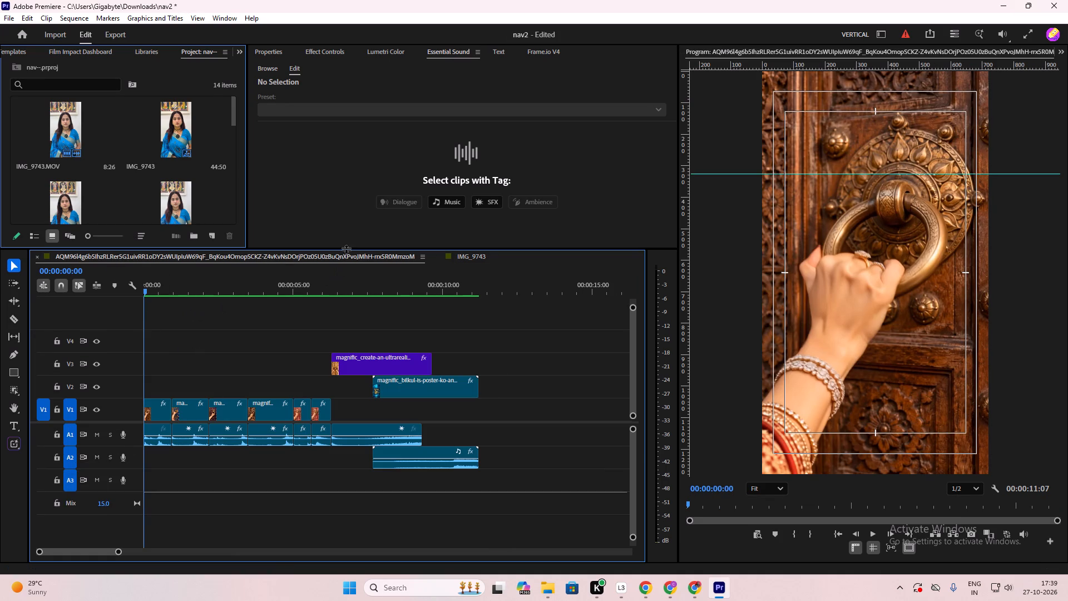
drag(346, 249, 377, 33)
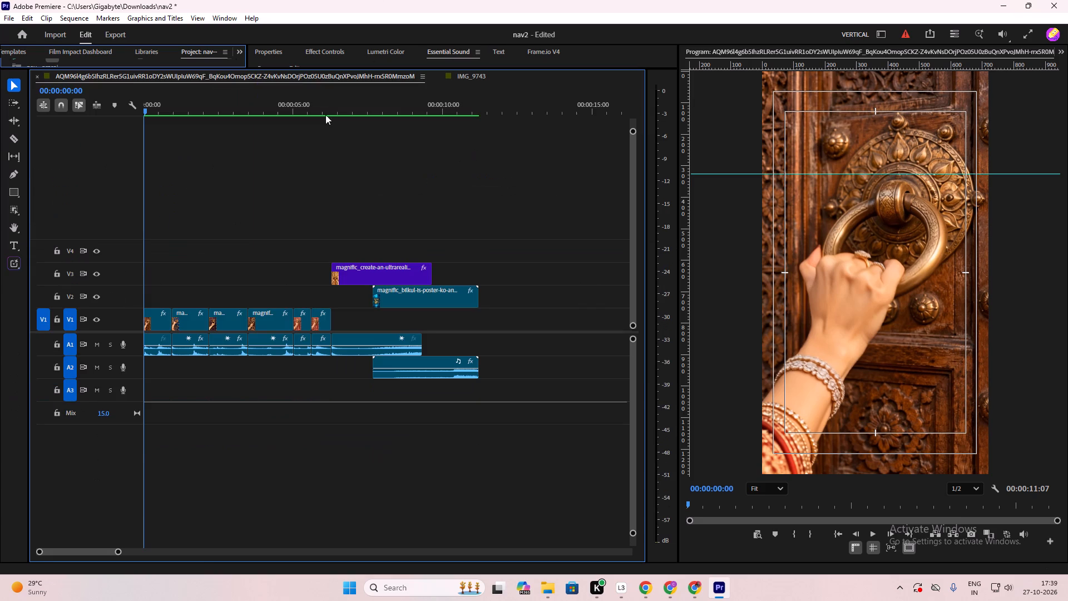
click(205, 215)
key(ctrl+v)
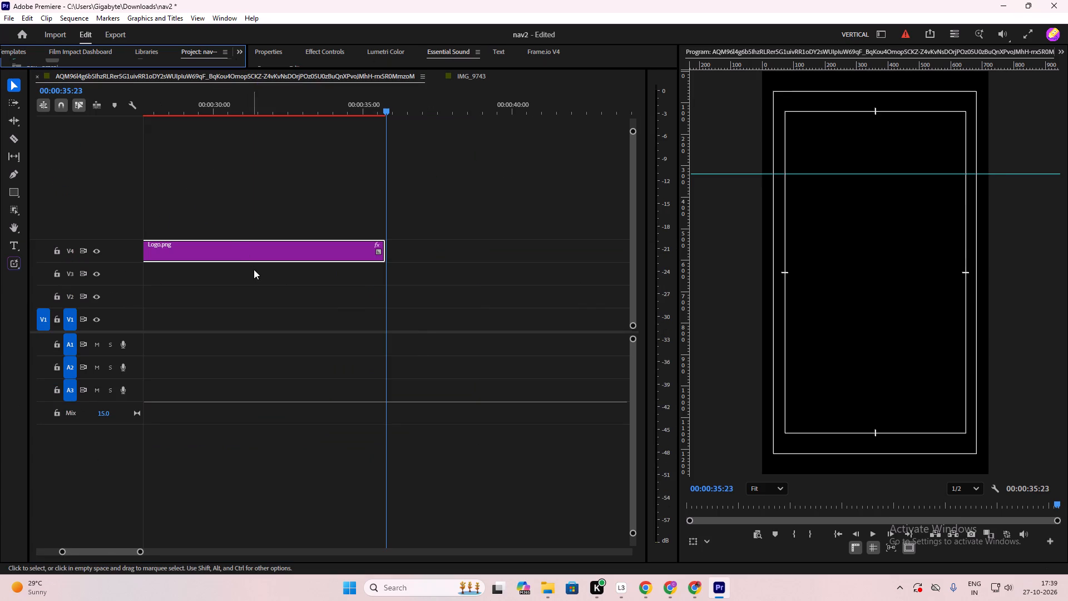
Trim the end of the Logo.png clip on V4 back to the end of the door clip on V3.
scroll(148, 304, up, 2)
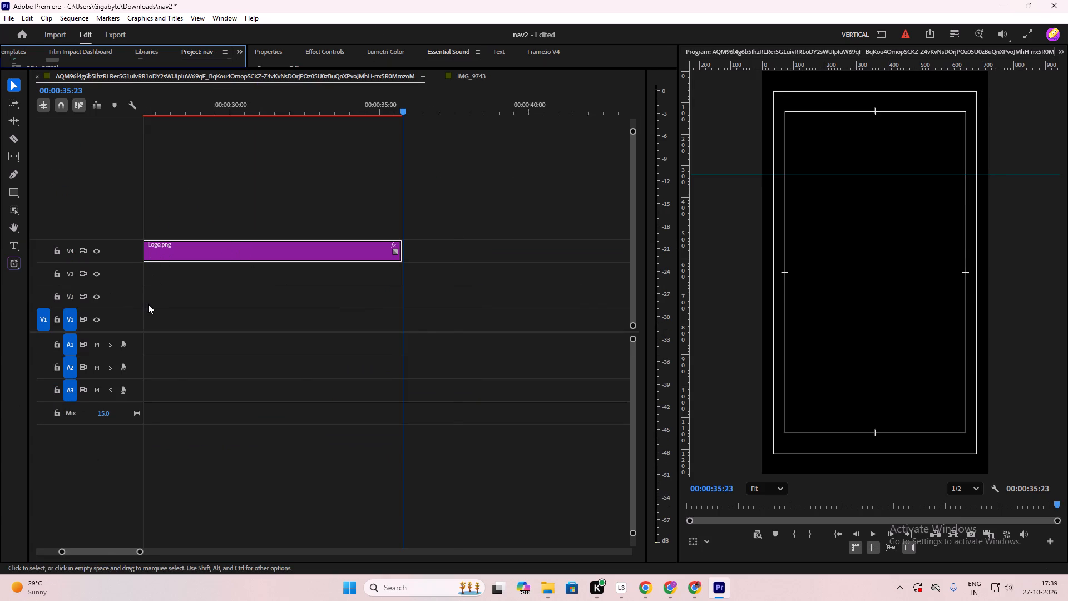
scroll(148, 304, up, 3)
scroll(201, 295, up, 20)
scroll(201, 295, up, 10)
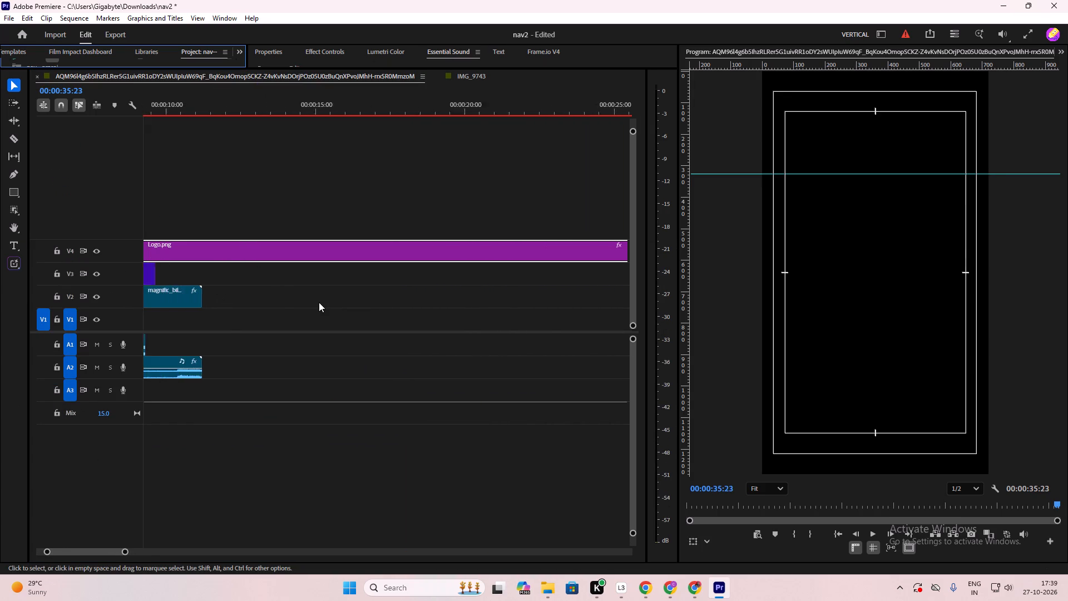
scroll(319, 302, up, 20)
scroll(319, 302, up, 3)
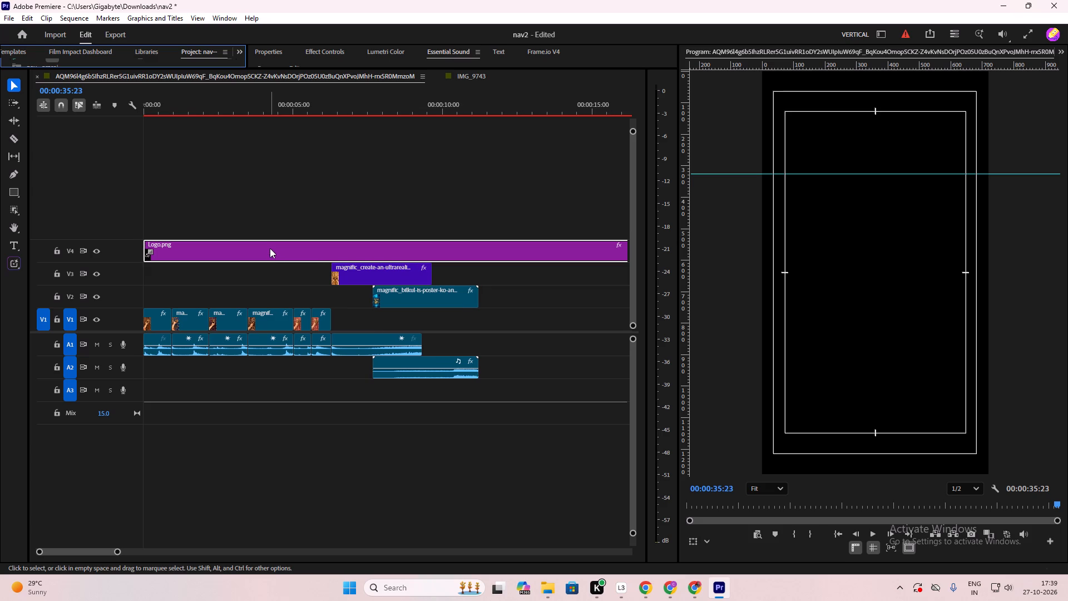
alt+scroll(270, 248, down, 5)
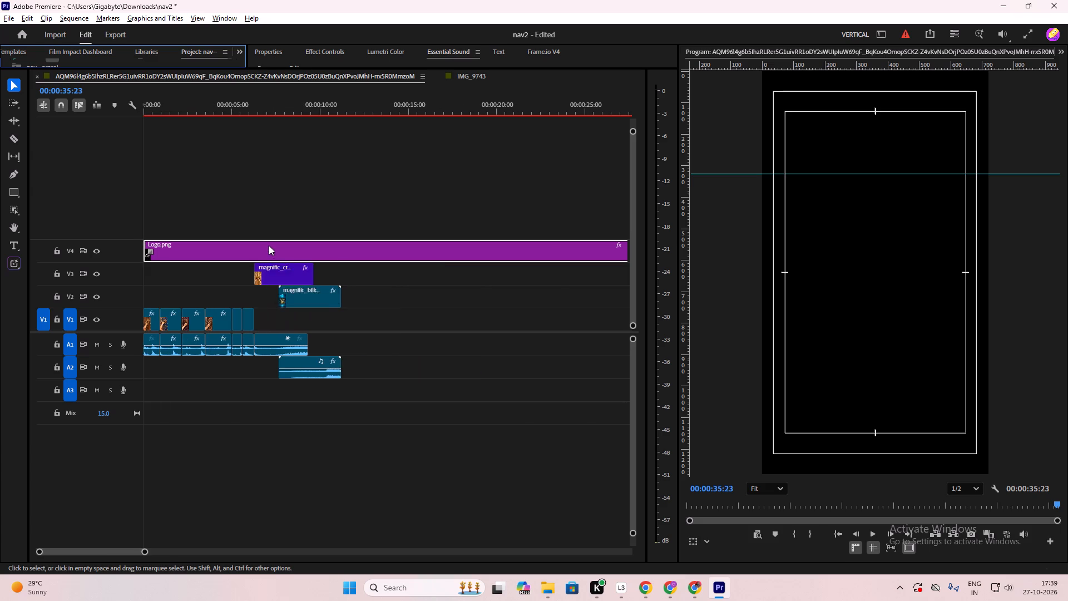
alt+scroll(269, 245, down, 8)
drag(412, 257, 338, 263)
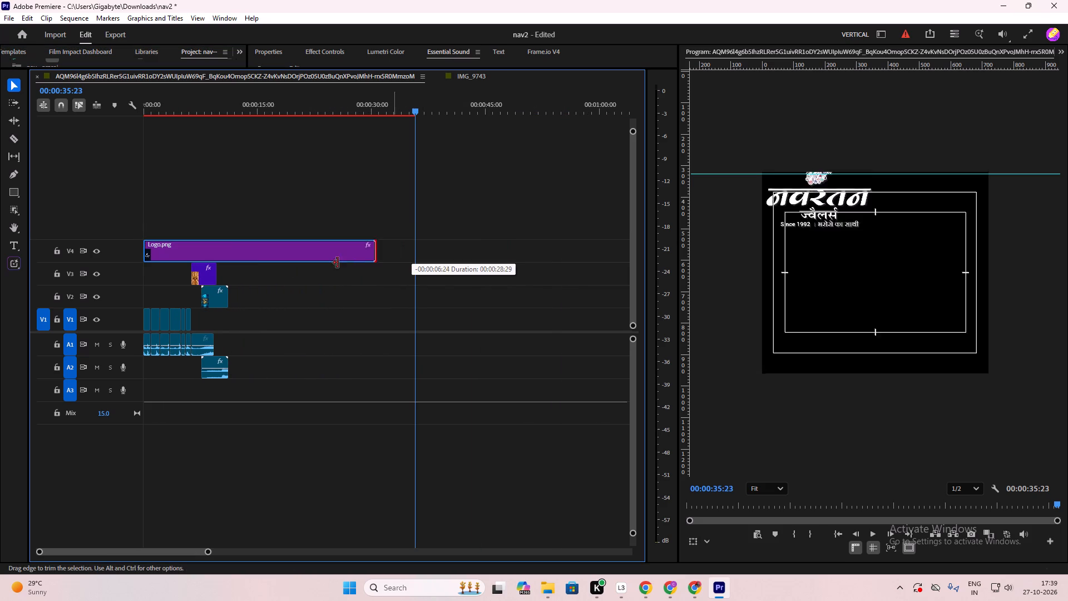
drag(338, 263, 214, 279)
scroll(294, 329, up, 1)
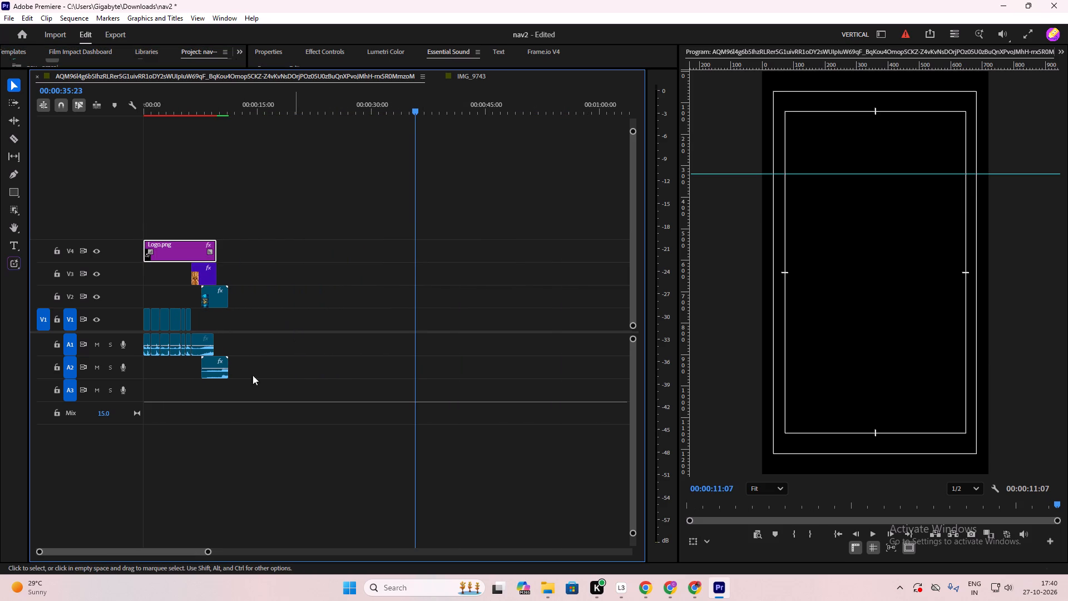
Check the logo over the door shots and shorten the Logo.png clip to end where the poster clip on V2 begins.
drag(415, 105, 169, 166)
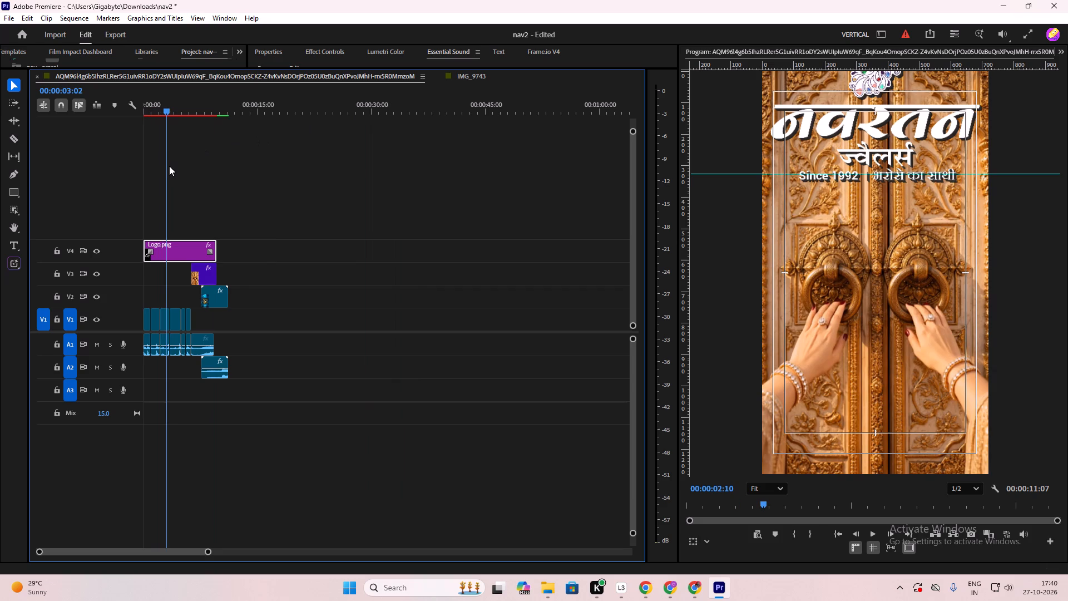
drag(169, 166, 184, 173)
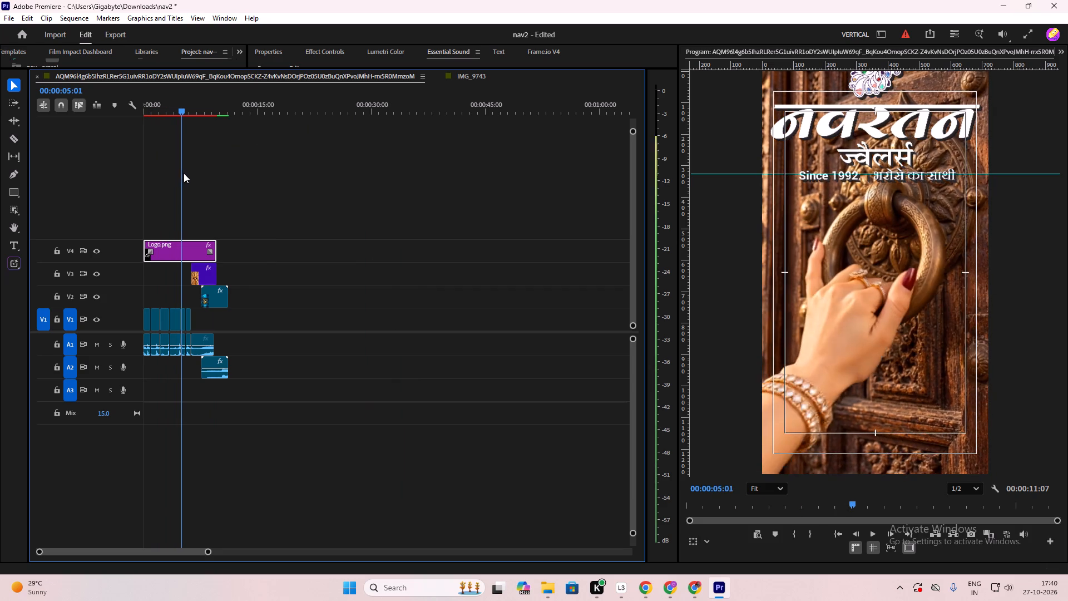
drag(184, 173, 215, 212)
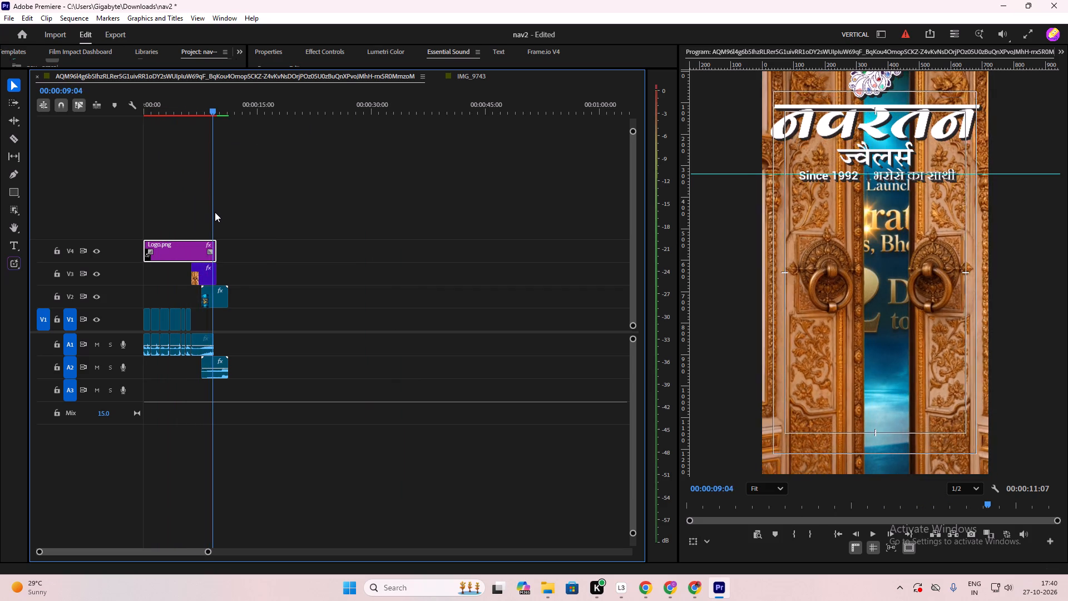
drag(215, 212, 204, 223)
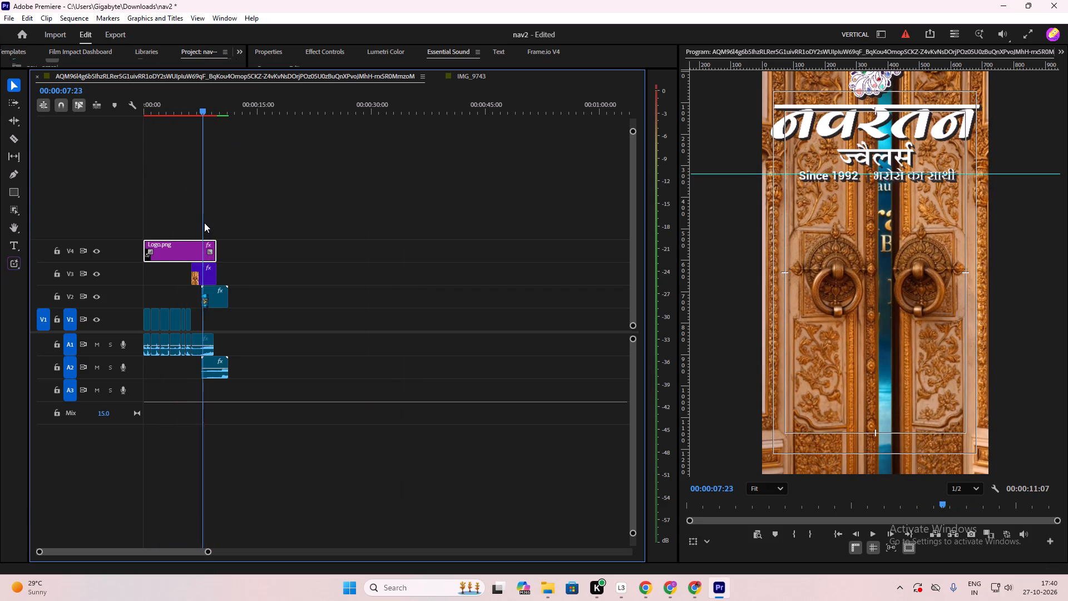
drag(204, 223, 201, 225)
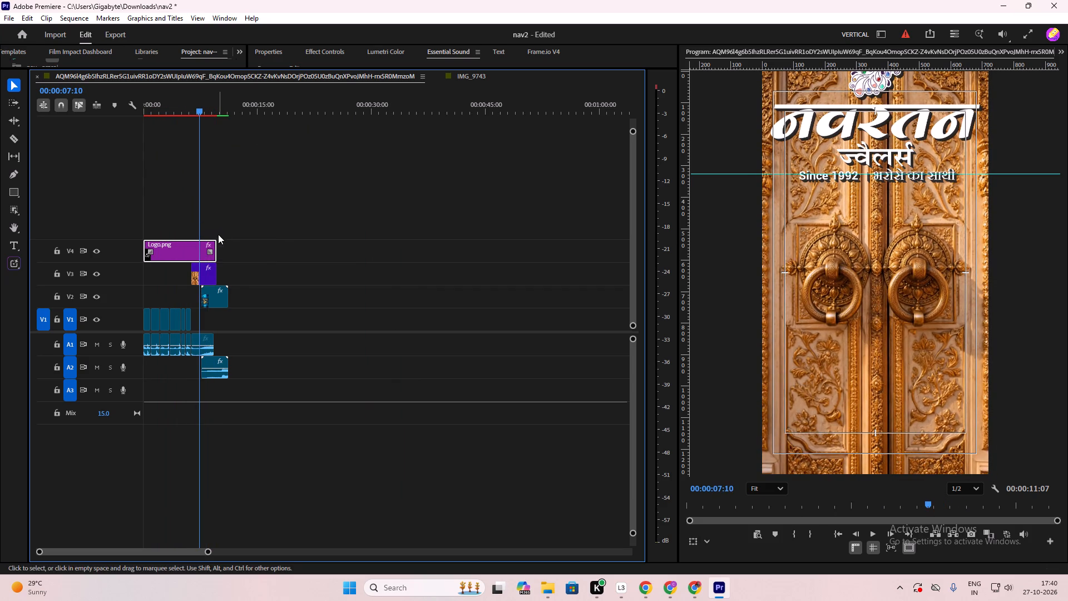
drag(217, 248, 203, 259)
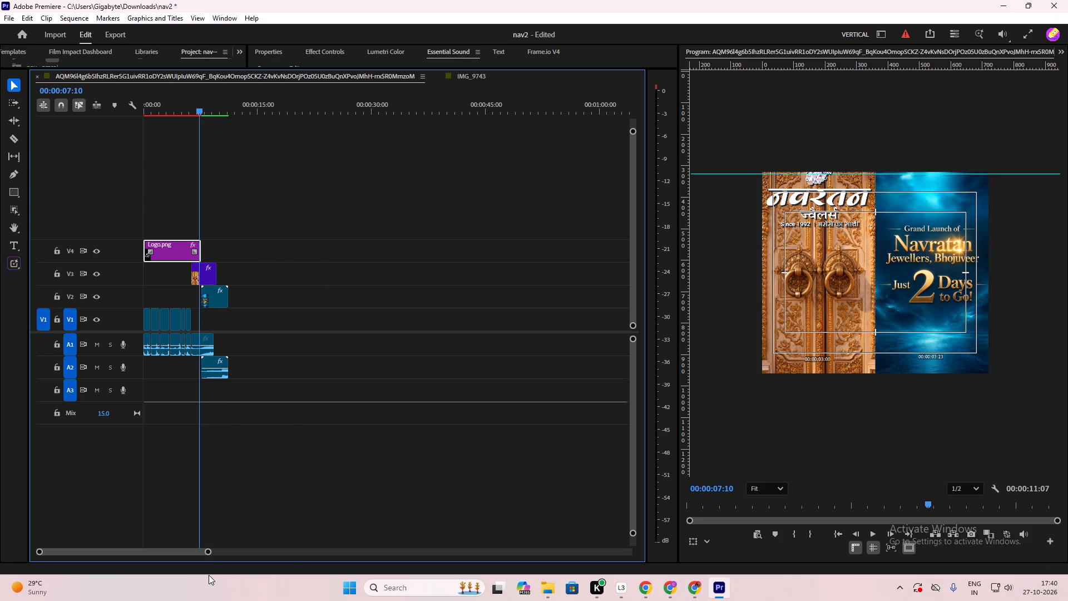
Scale down the Logo.png clip on V4 of the launch sequence, trying 15 and then settling on 10.
drag(205, 551, 109, 543)
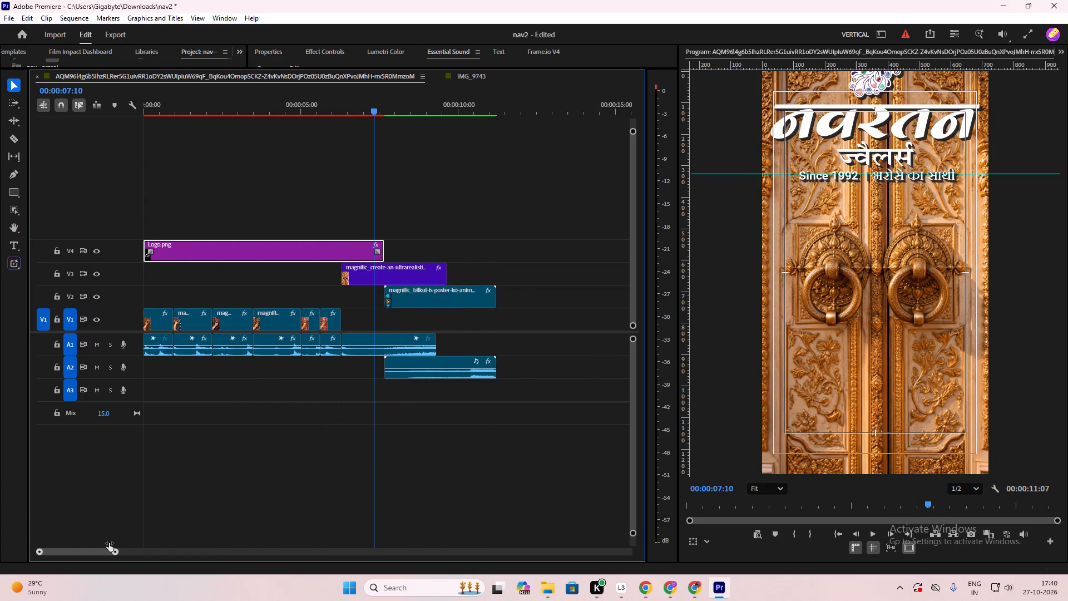
drag(109, 543, 105, 543)
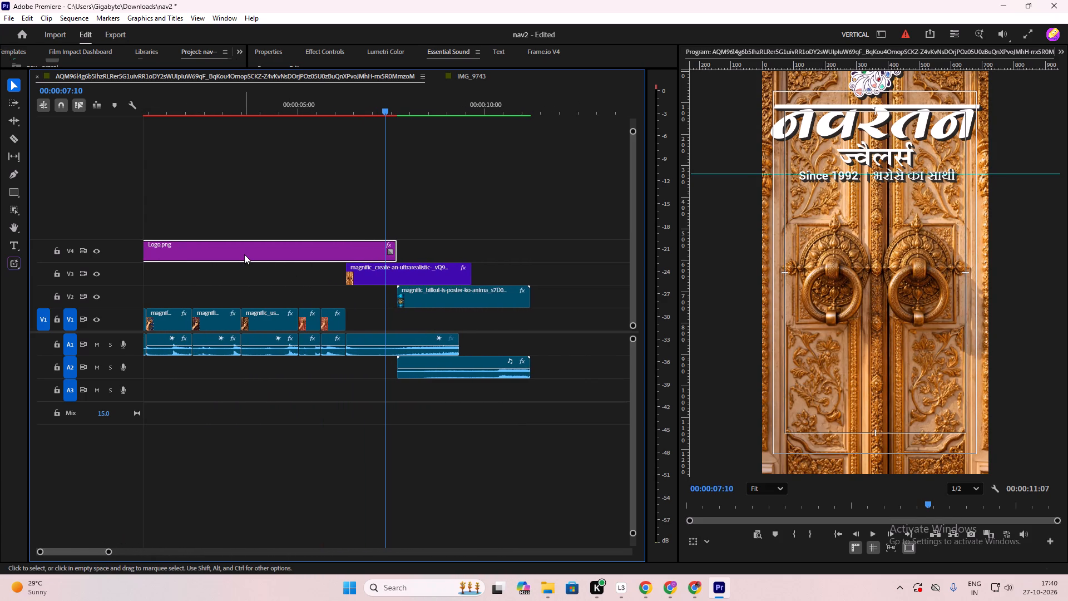
click(225, 248)
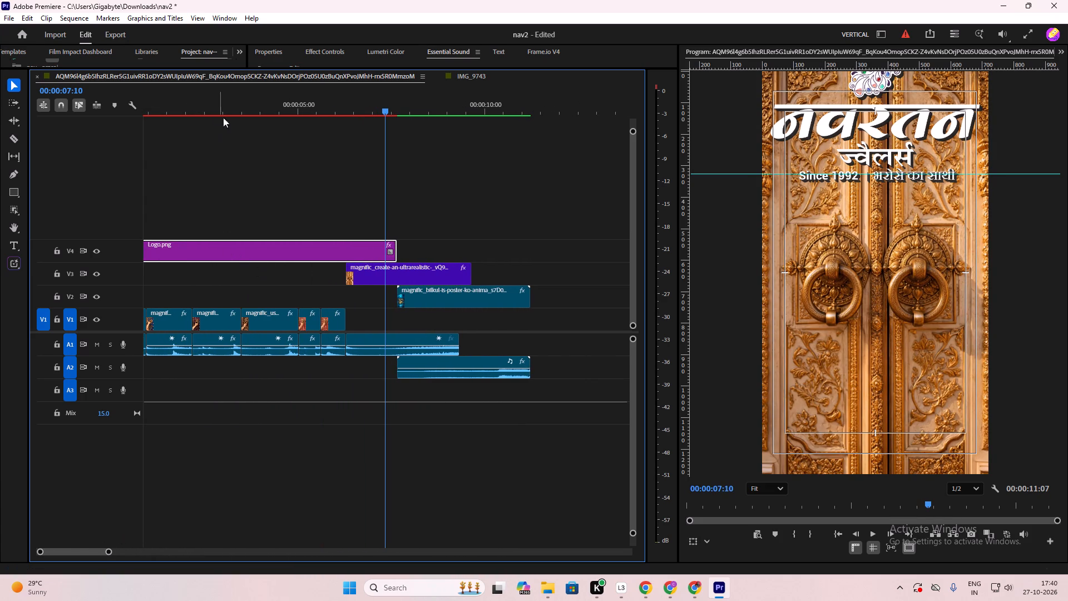
drag(269, 70, 277, 226)
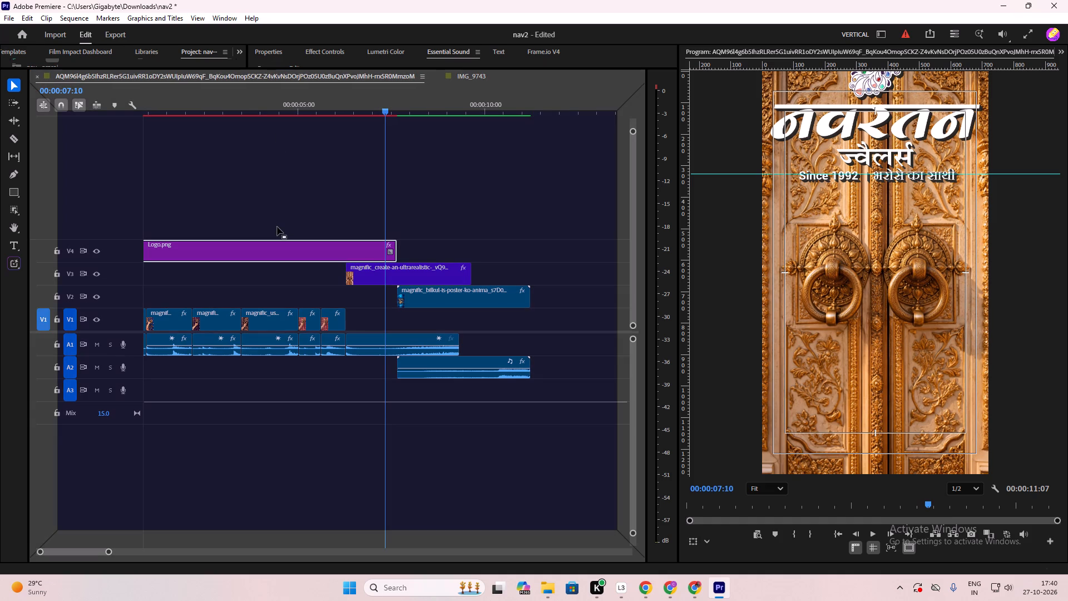
drag(277, 226, 249, 76)
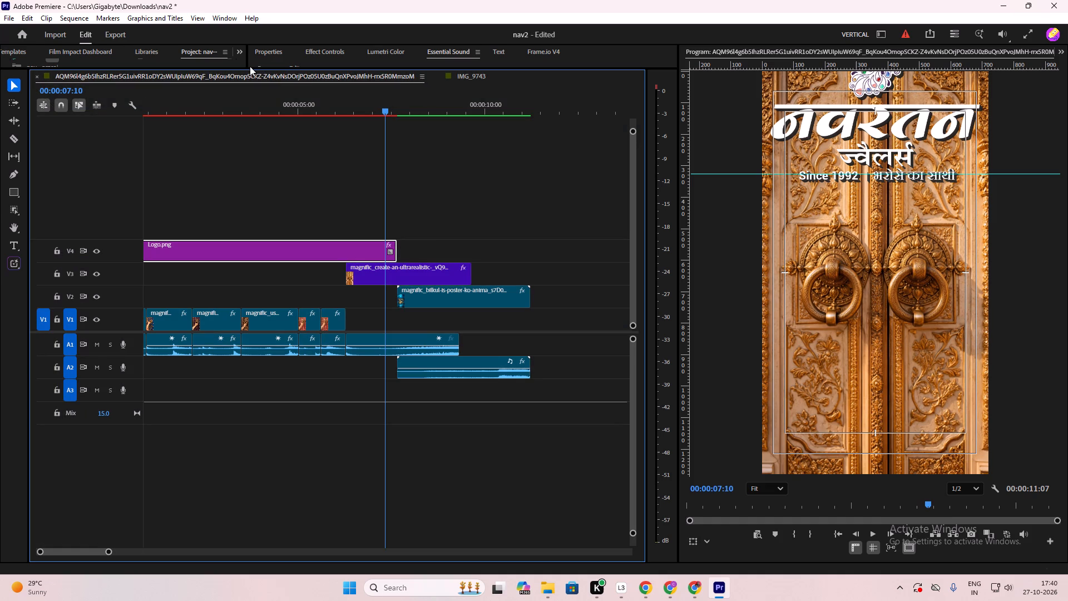
drag(247, 67, 246, 233)
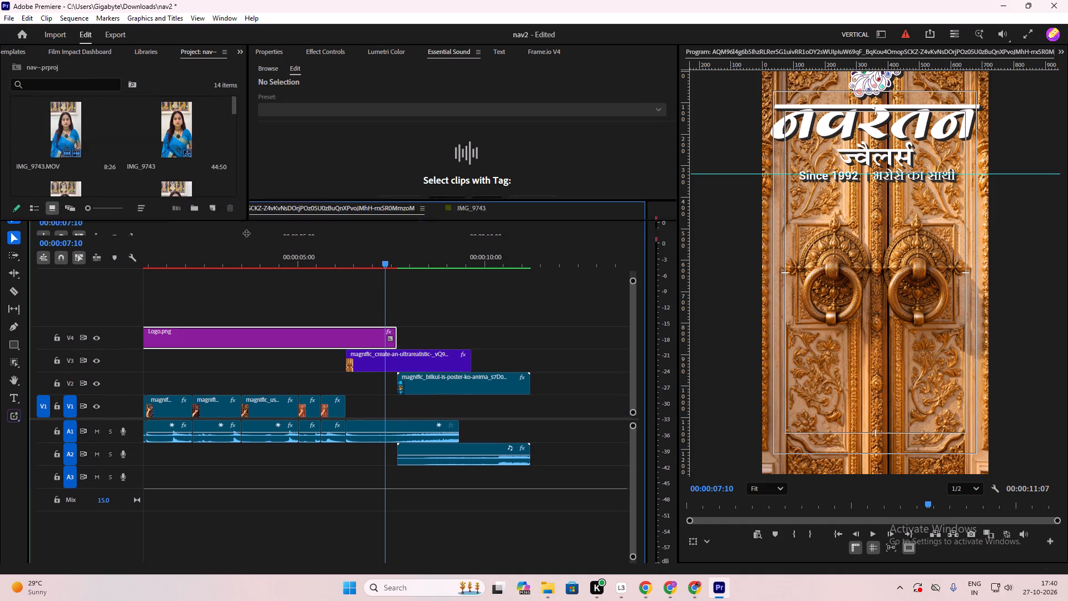
drag(246, 233, 240, 289)
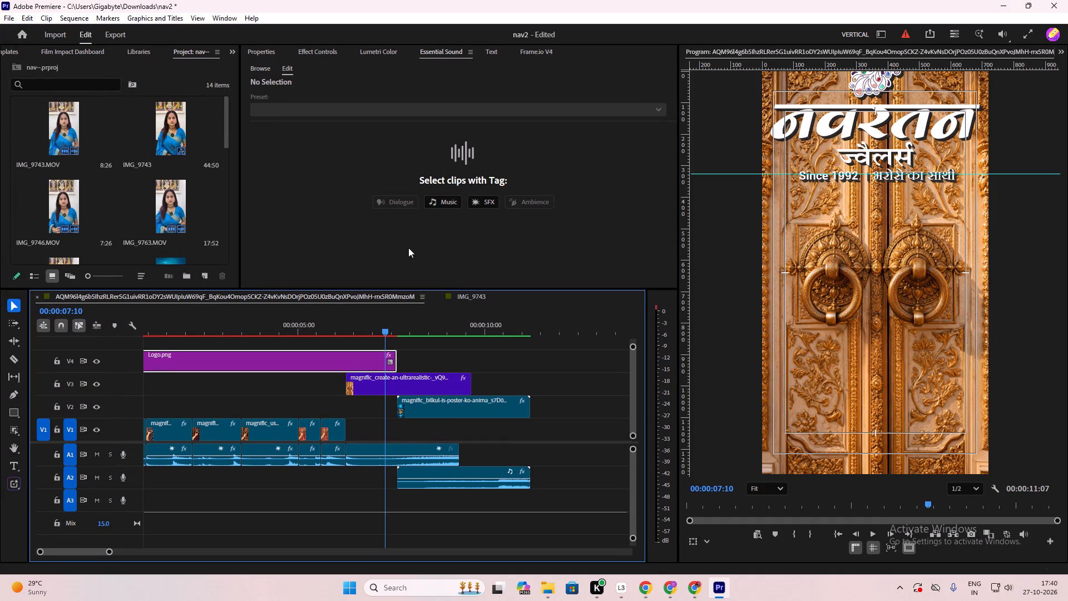
click(316, 51)
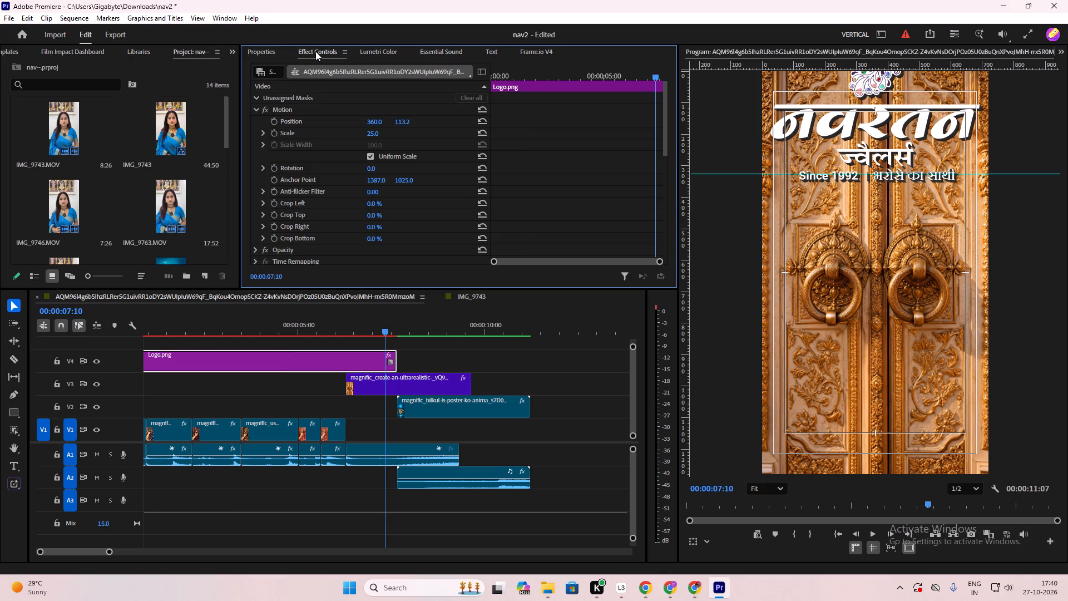
click(370, 135)
key(BackSpace)
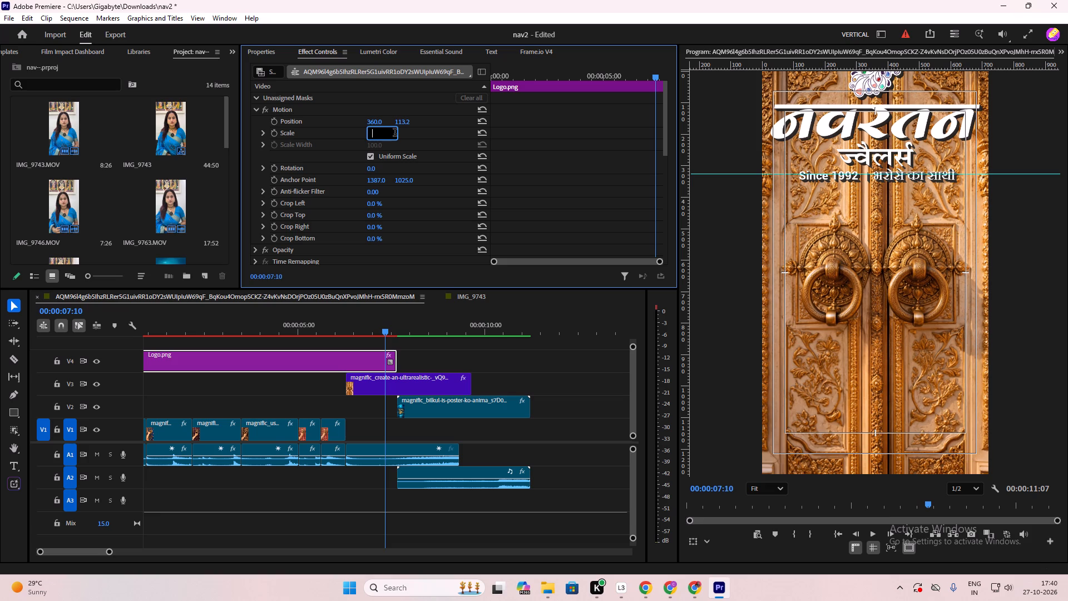
text(15)
key(Return)
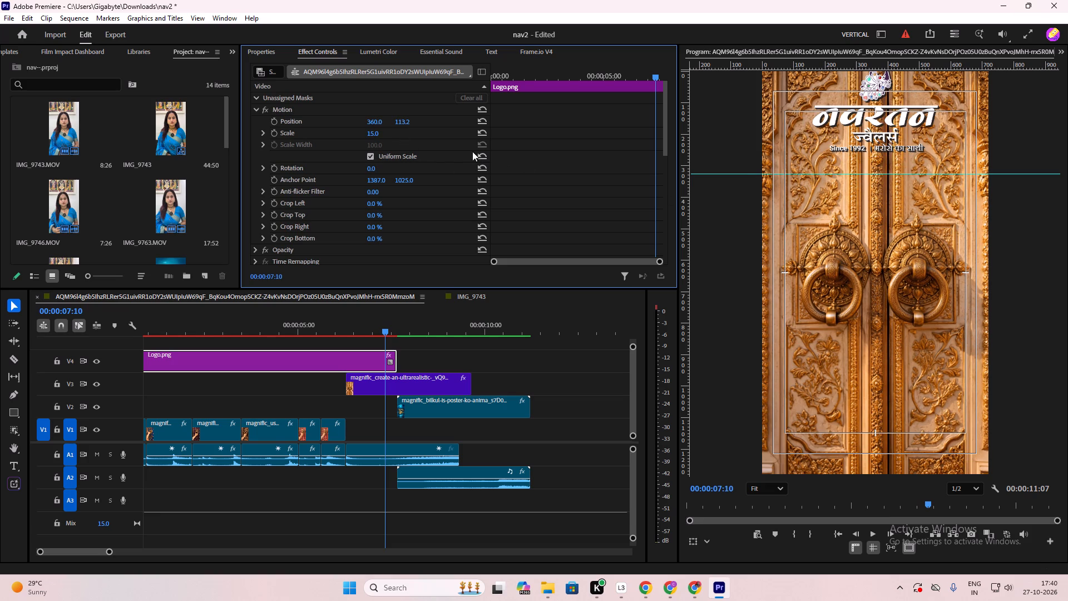
click(375, 132)
key(BackSpace)
text(10)
key(Return)
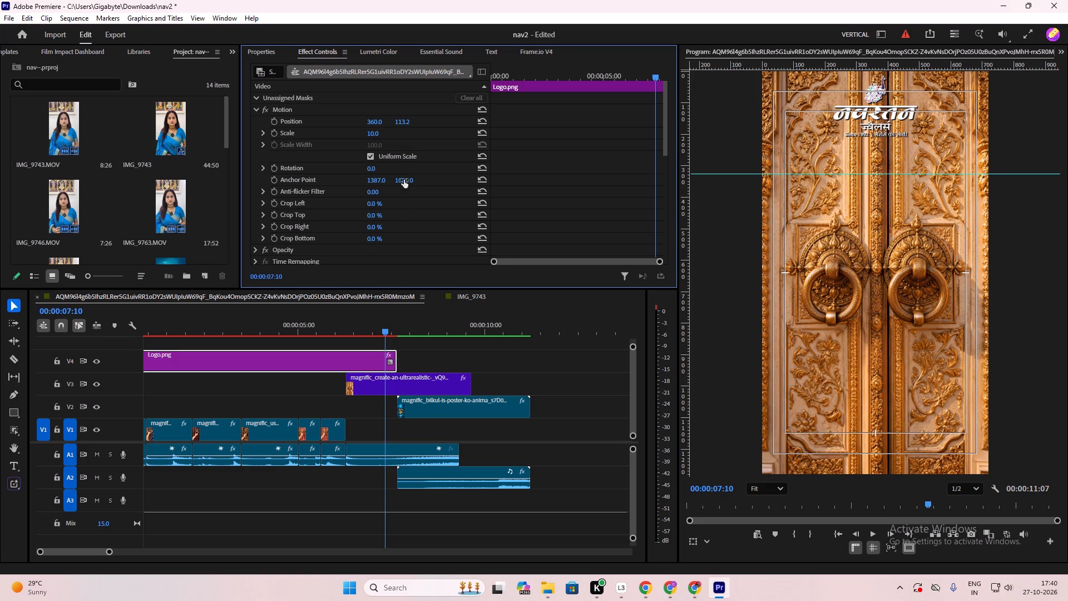
Shift the Logo.png clip's vertical position slightly lower, keeping it centred near the top of the frame.
drag(400, 122, 427, 113)
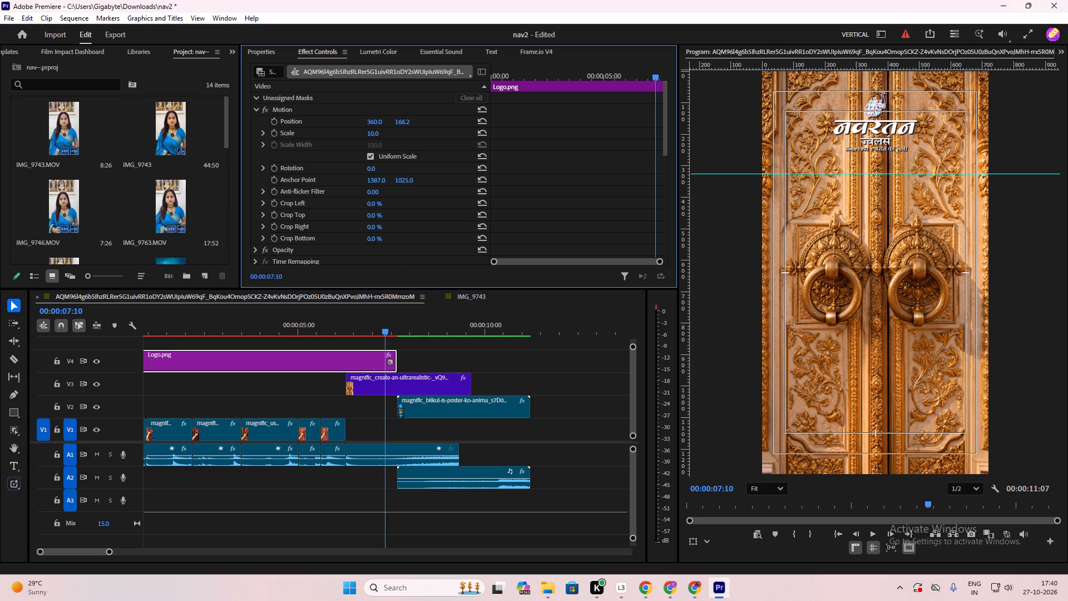
drag(427, 113, 403, 115)
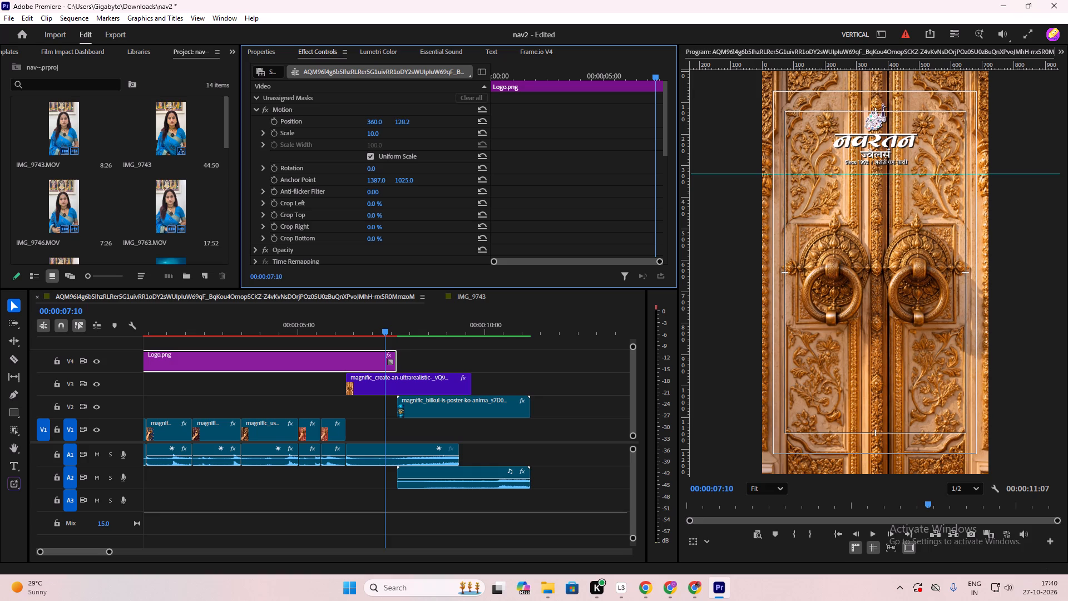
drag(403, 115, 397, 117)
Play the launch sequence from the start to the end of the poster to check the resized logo, and return to the start.
drag(387, 330, 47, 376)
click(527, 354)
key(space)
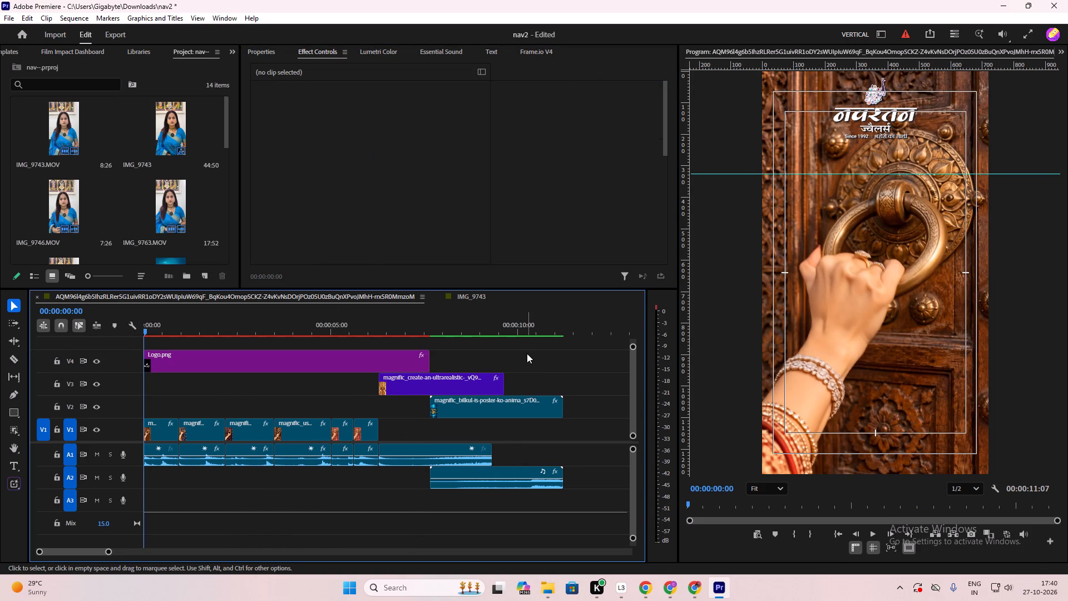
key(space)
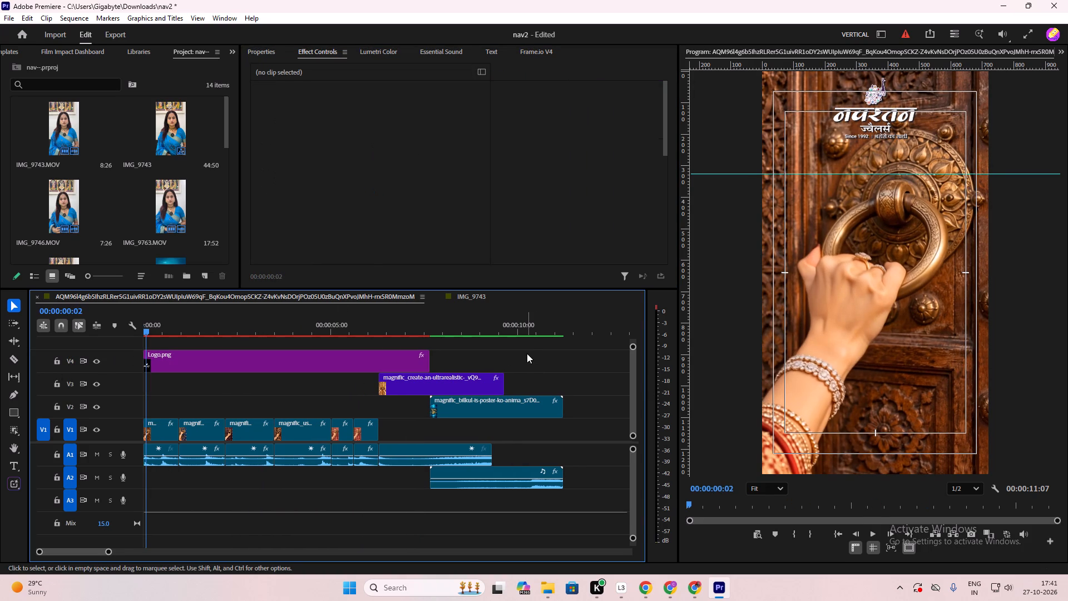
key(space)
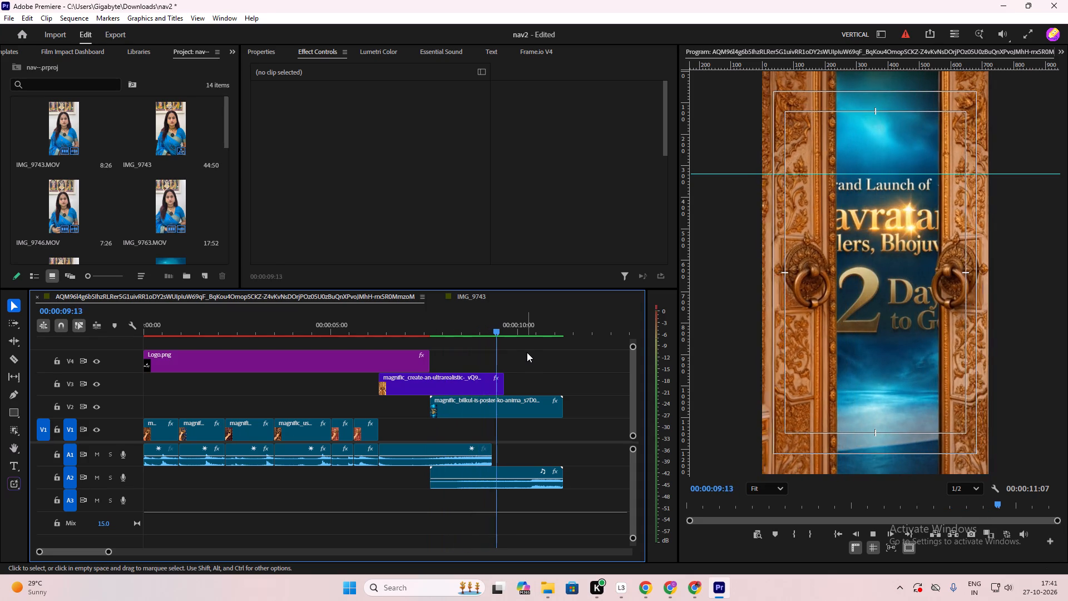
key(space)
key(space)
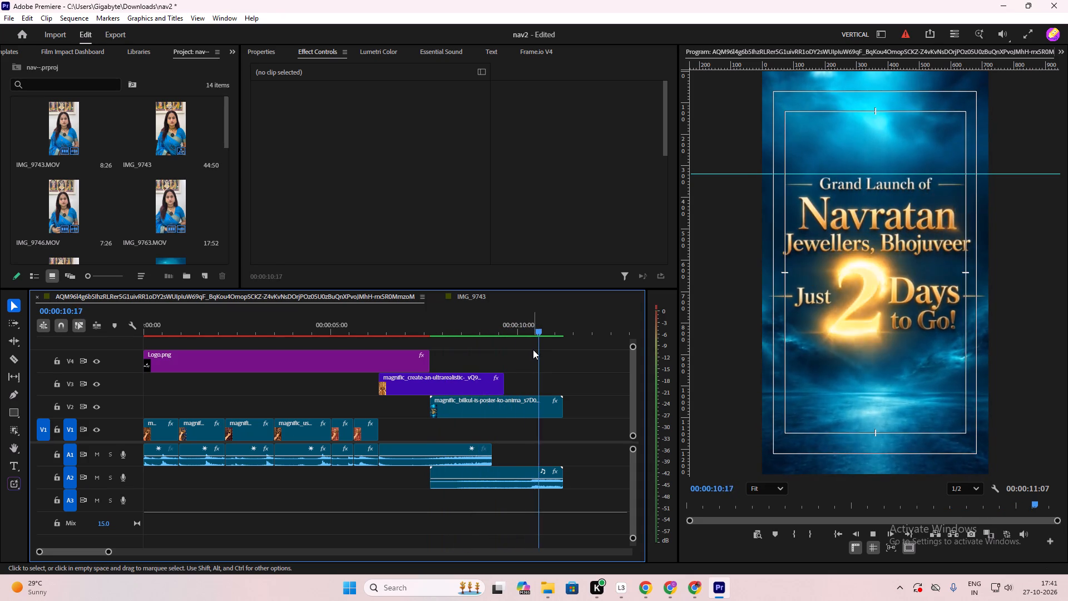
key(space)
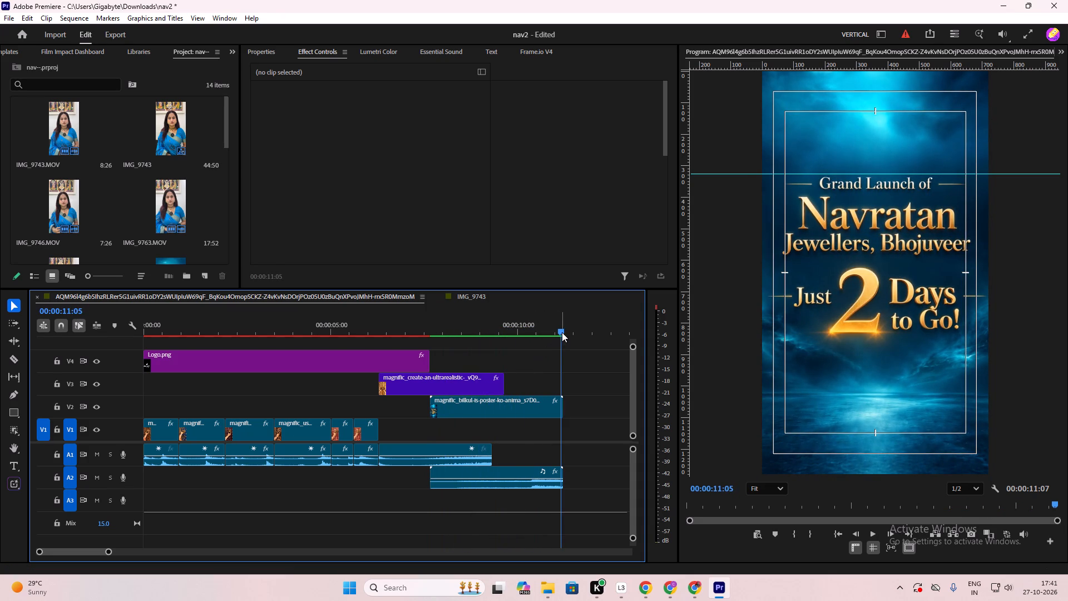
drag(562, 331, 69, 348)
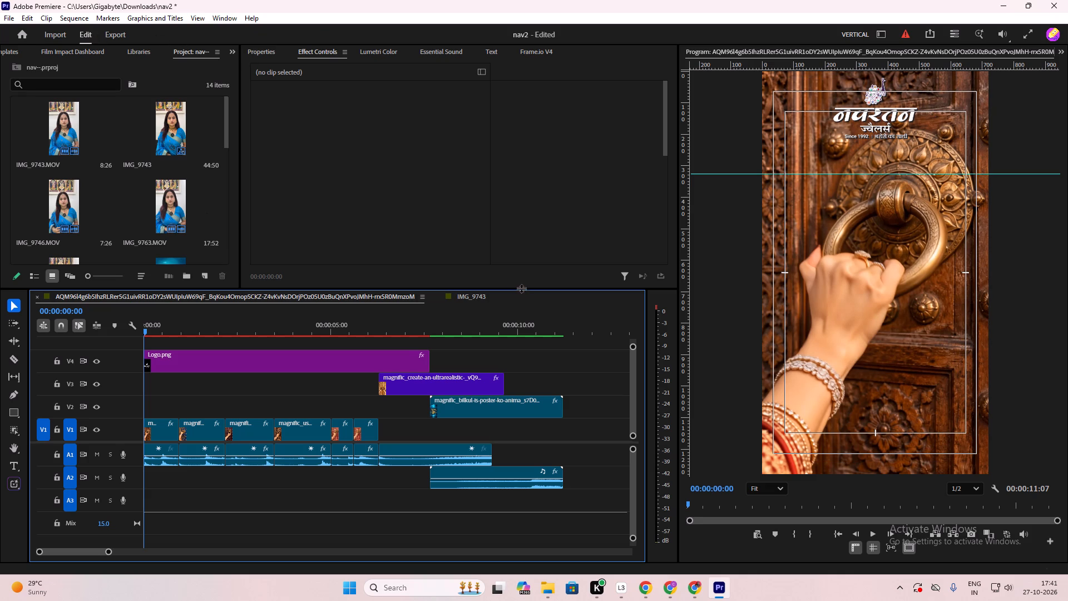
Copy the closing magnific_create-a-premium clip at the end of V1 in IMG_9743 and return to the launch sequence.
click(472, 296)
click(453, 439)
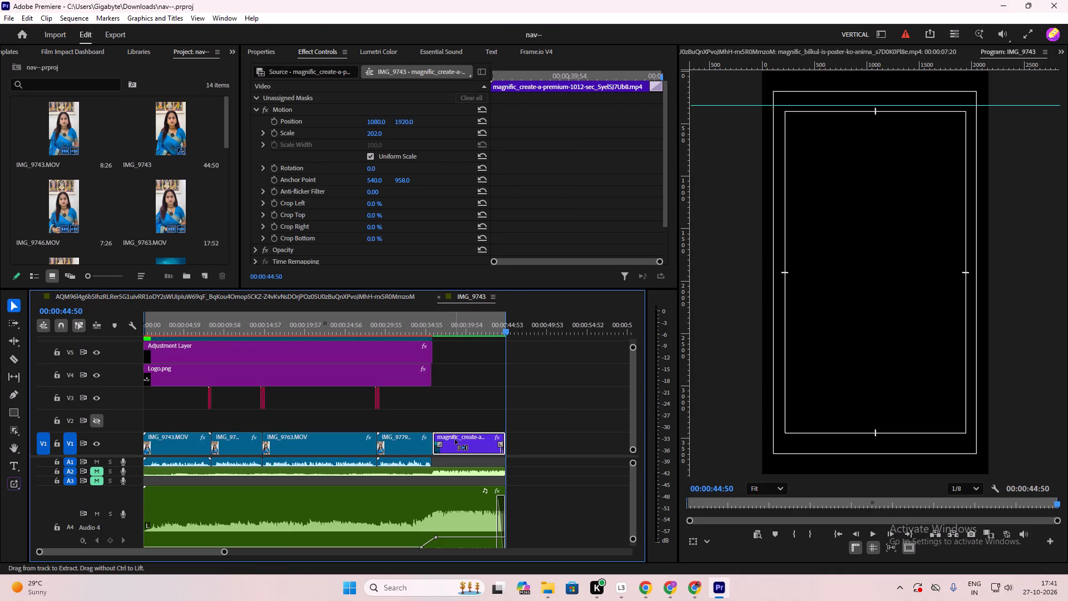
key(ctrl+c)
click(279, 294)
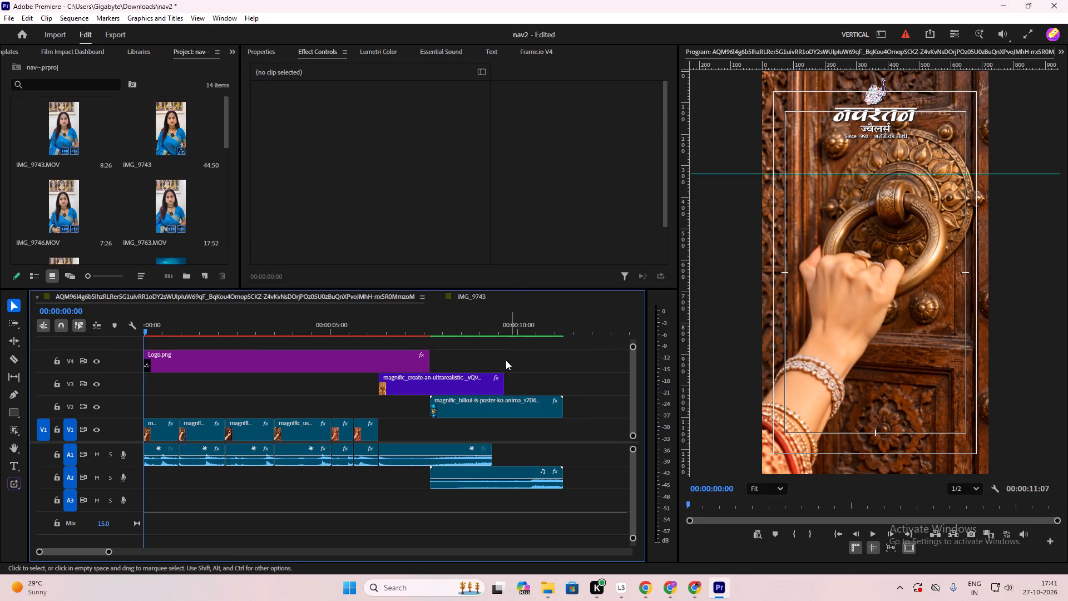
drag(288, 289, 292, 124)
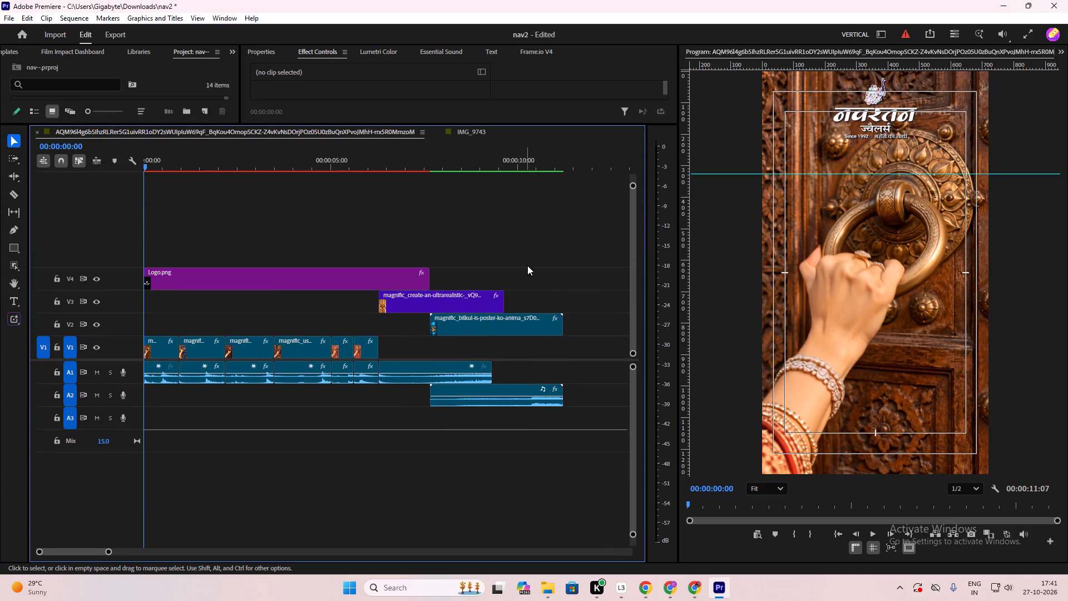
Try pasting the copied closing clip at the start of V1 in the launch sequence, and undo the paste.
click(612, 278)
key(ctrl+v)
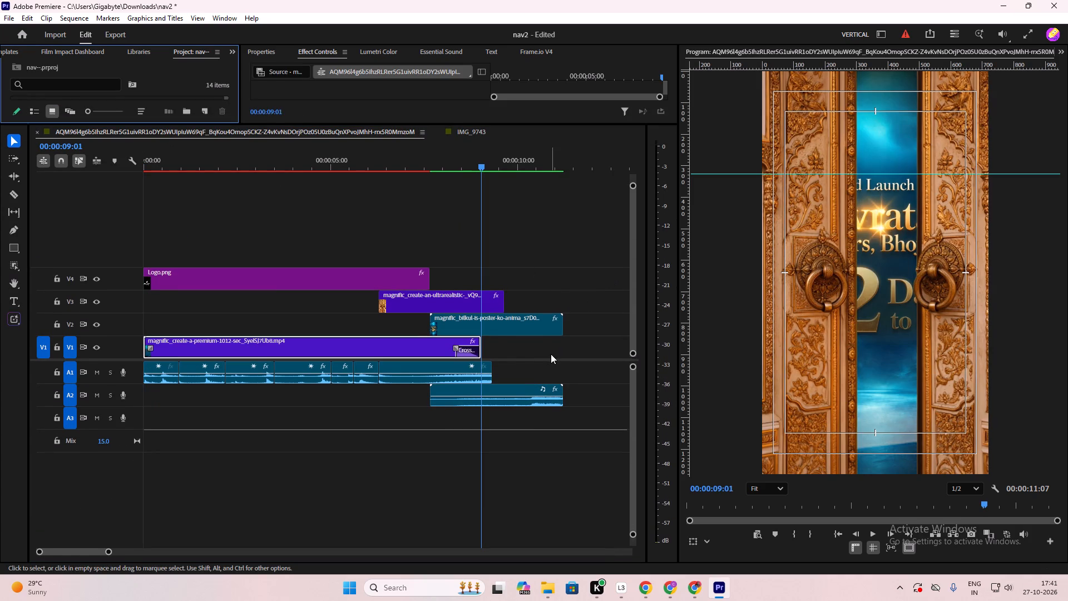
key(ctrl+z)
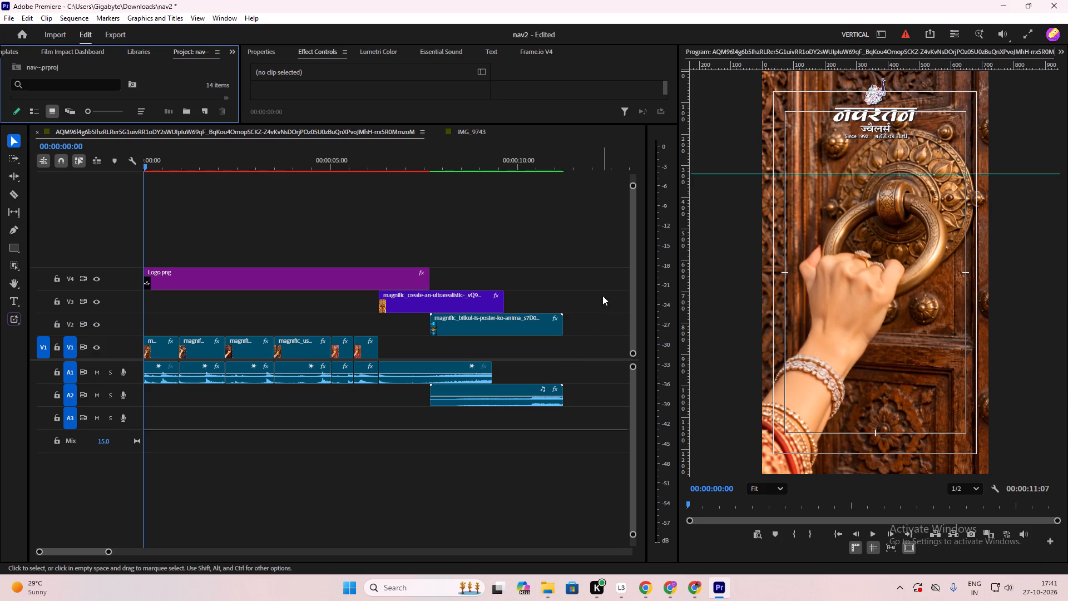
Paste the copied closing clip on V1 at 00:00:11:10, just after the poster clip ends.
click(609, 324)
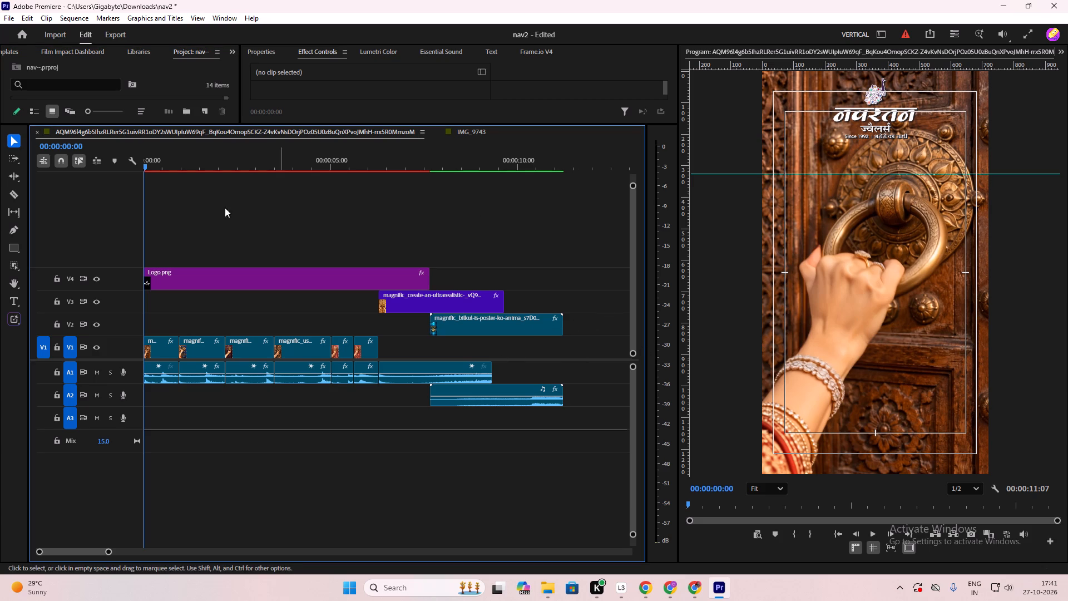
drag(146, 168, 526, 245)
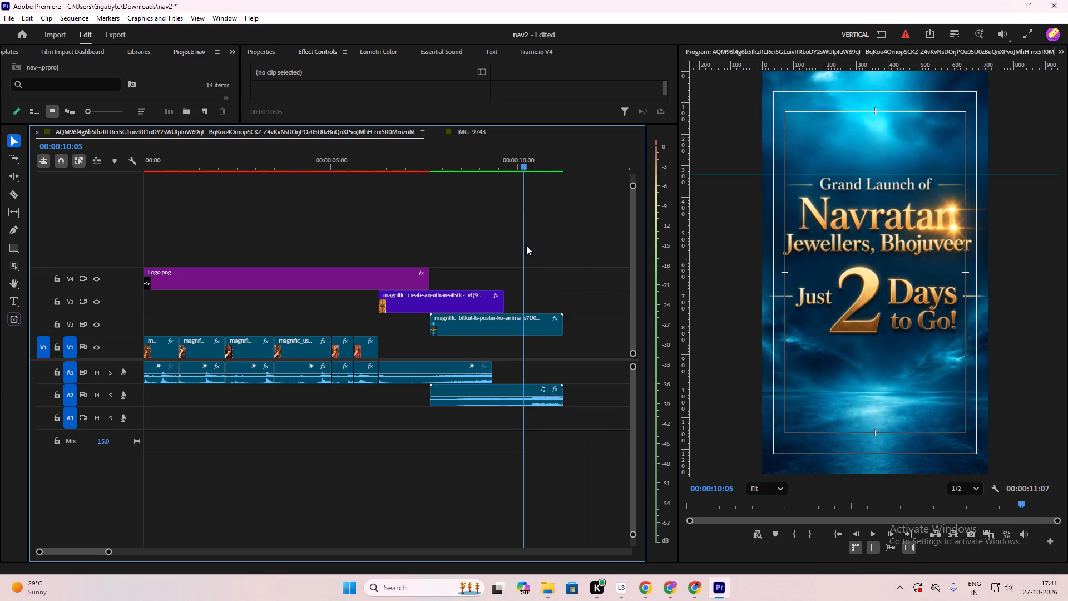
drag(526, 245, 570, 252)
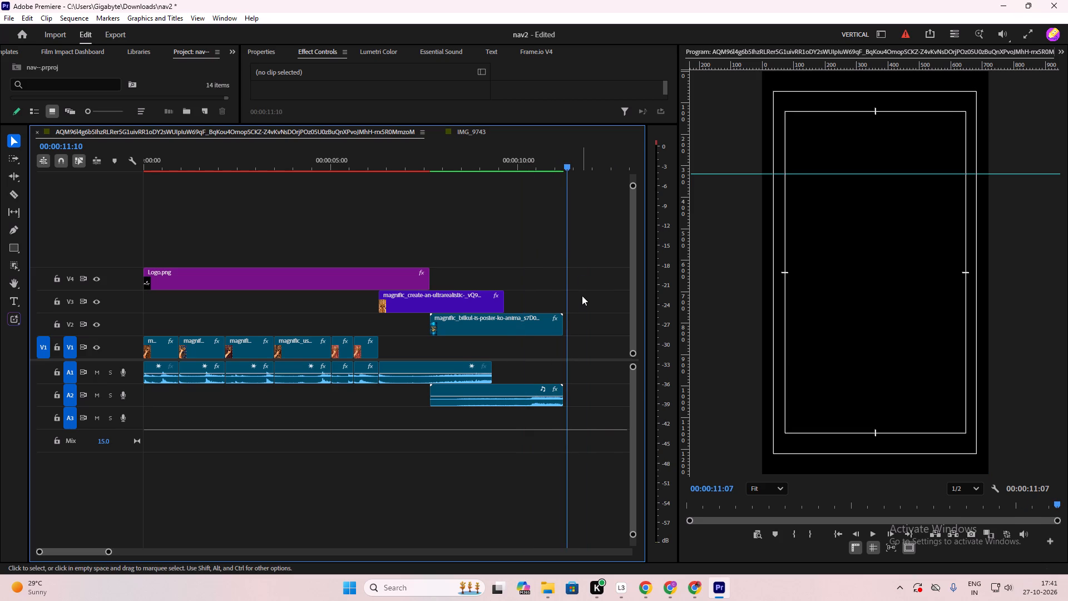
key(ctrl+v)
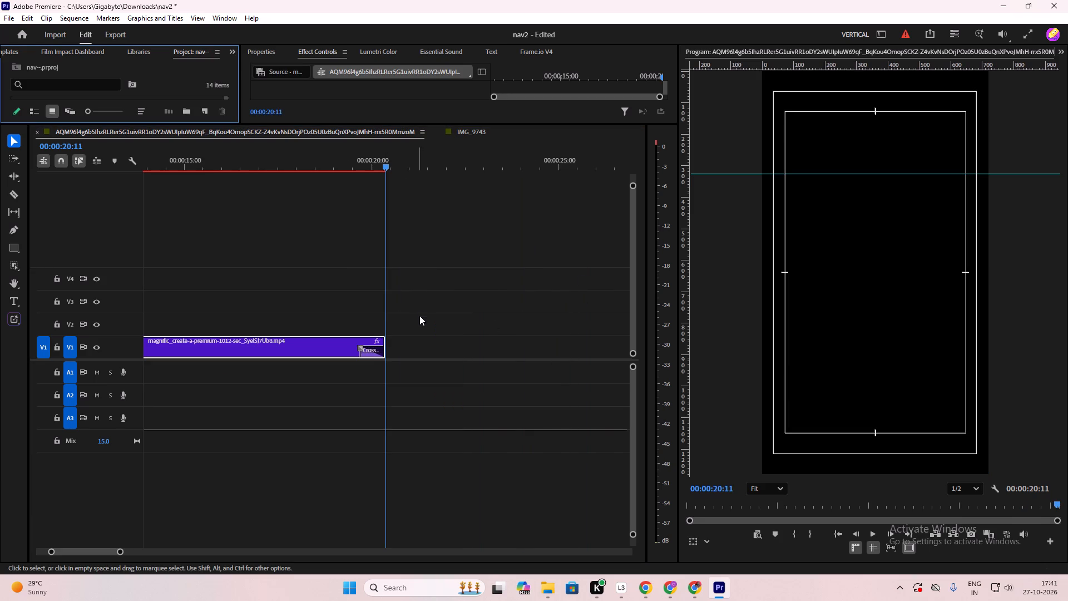
alt+scroll(424, 303, down, 12)
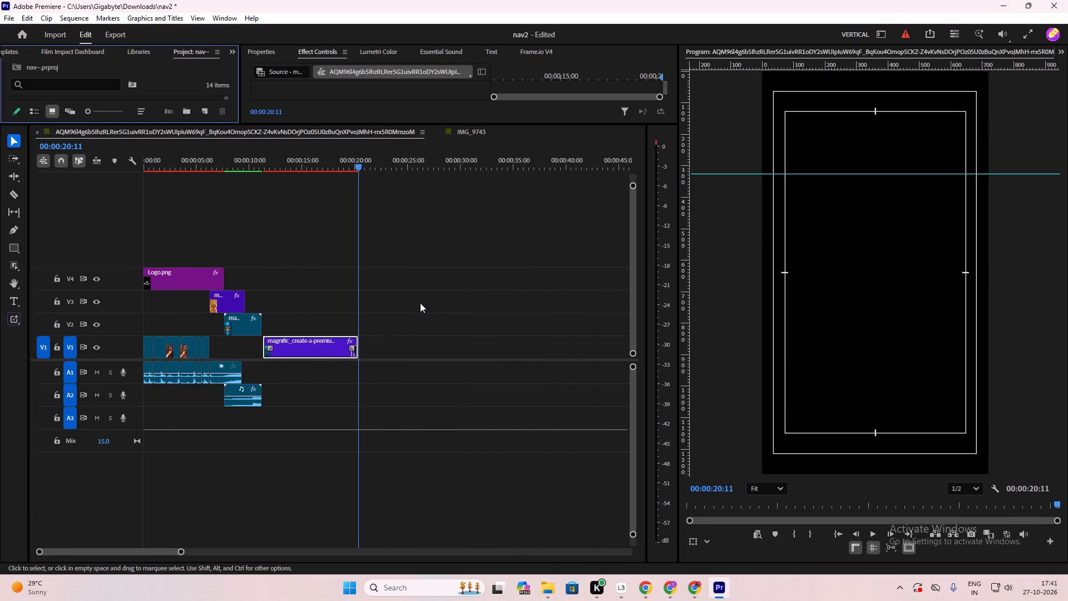
Scale the closing magnific_create-a-premium clip on V1 to 68 so its full artwork fills the vertical frame.
drag(359, 163, 248, 232)
key(space)
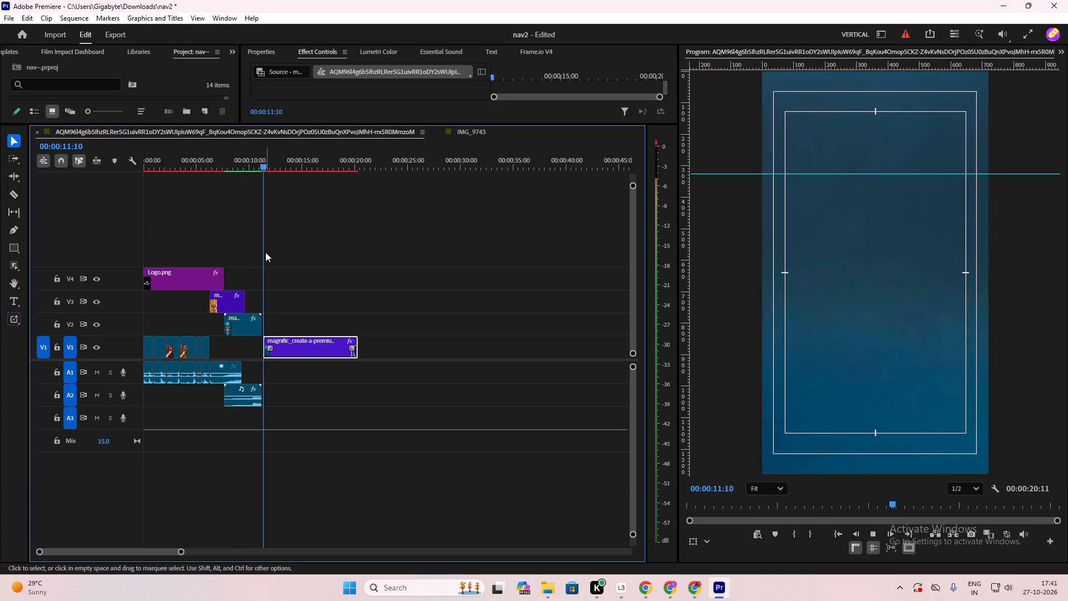
key(space)
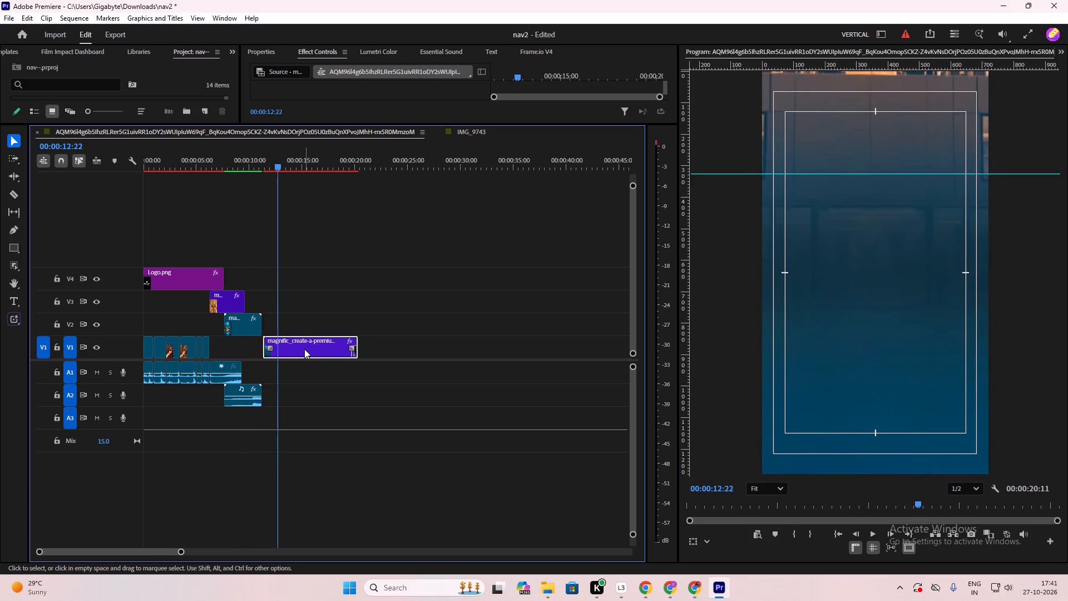
click(304, 349)
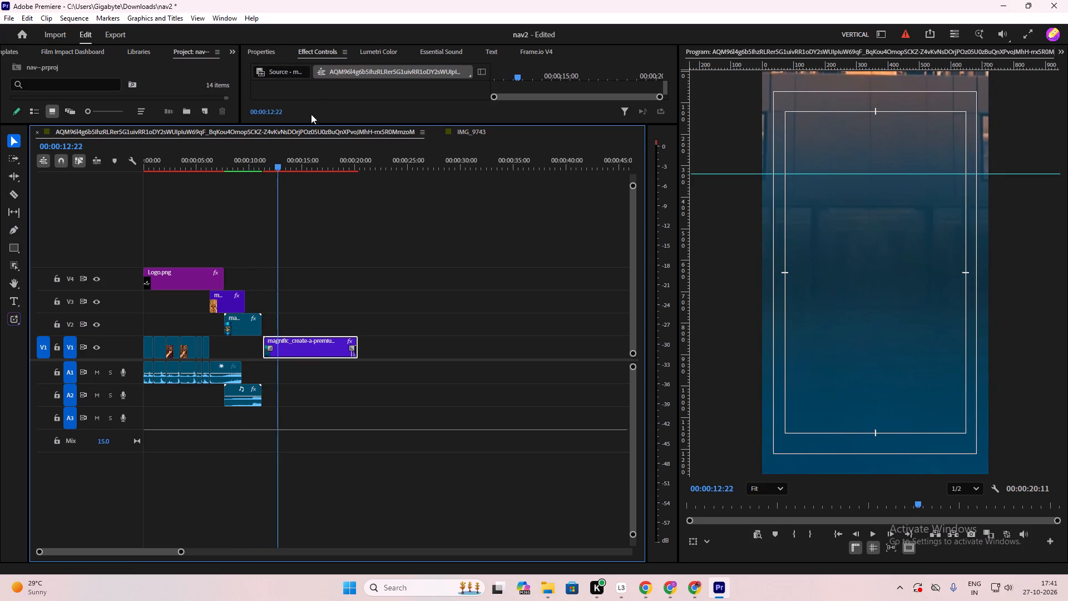
drag(271, 124, 295, 359)
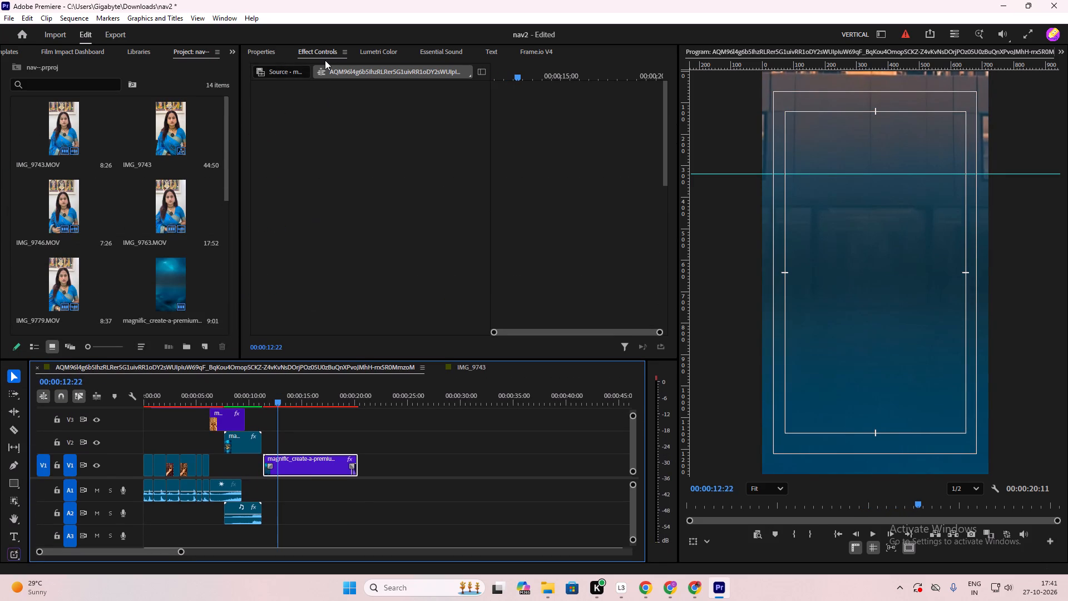
click(305, 465)
click(327, 53)
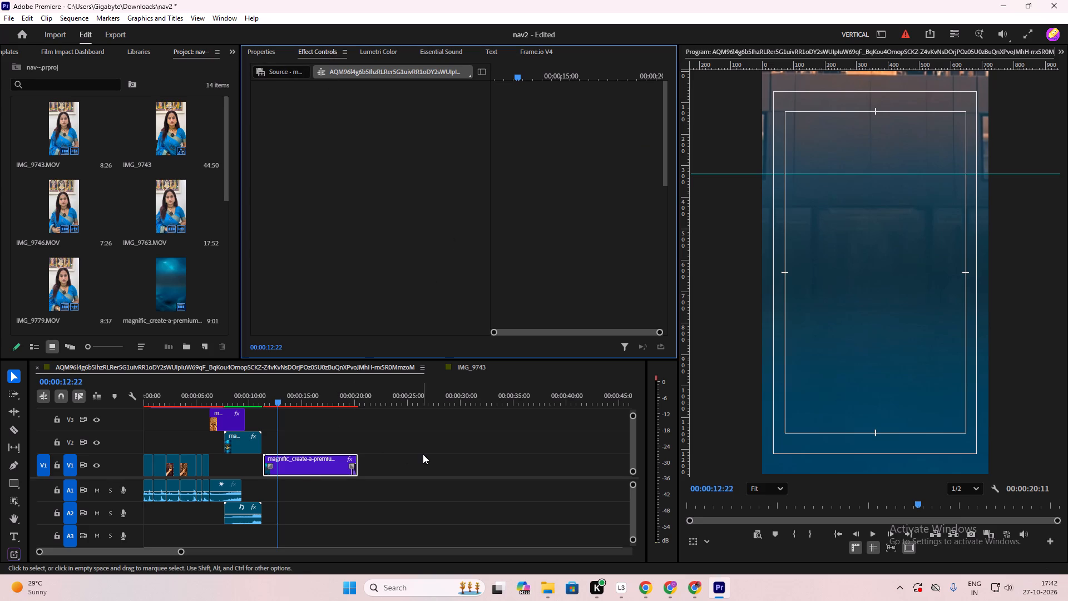
click(423, 454)
click(319, 458)
drag(374, 134, 334, 146)
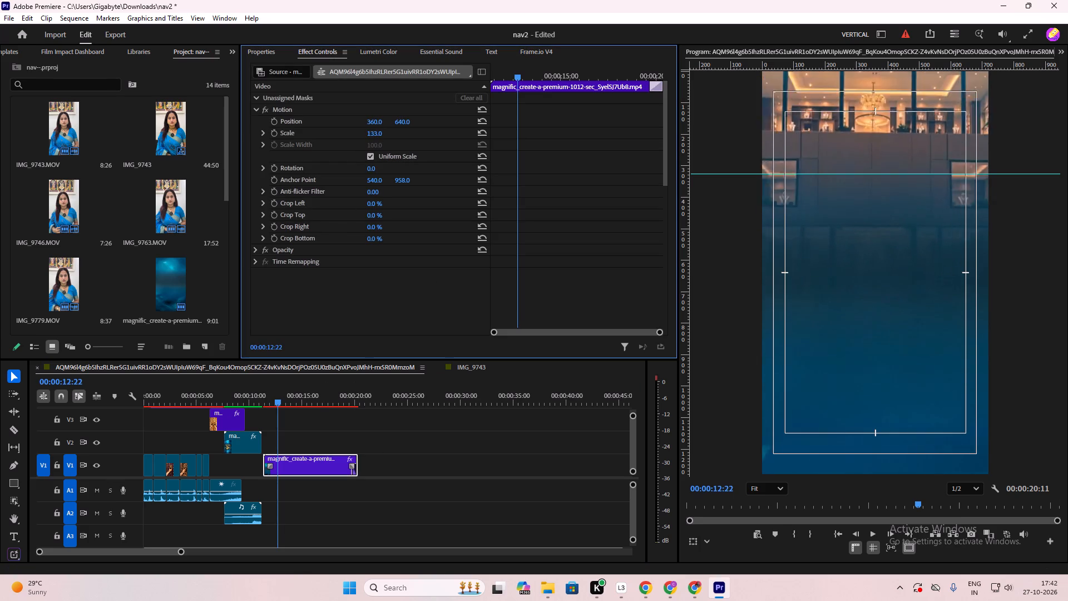
drag(334, 146, 298, 161)
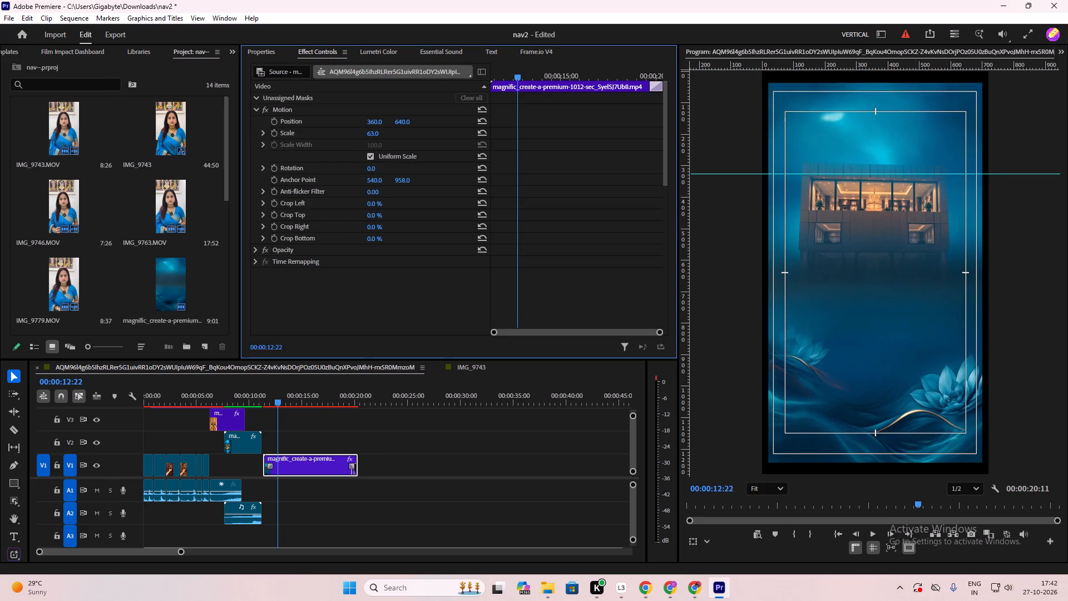
drag(298, 161, 301, 162)
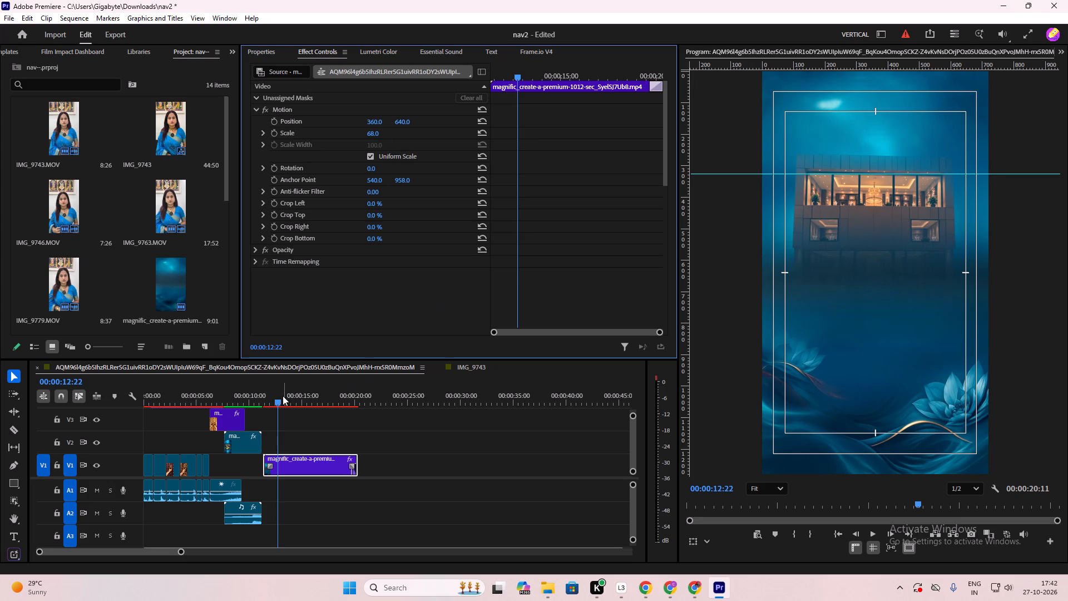
Move the closing clip earlier on V1 so it starts at 00:00:11:02, closing the gap after the poster clip.
drag(283, 396, 248, 408)
click(283, 403)
key(space)
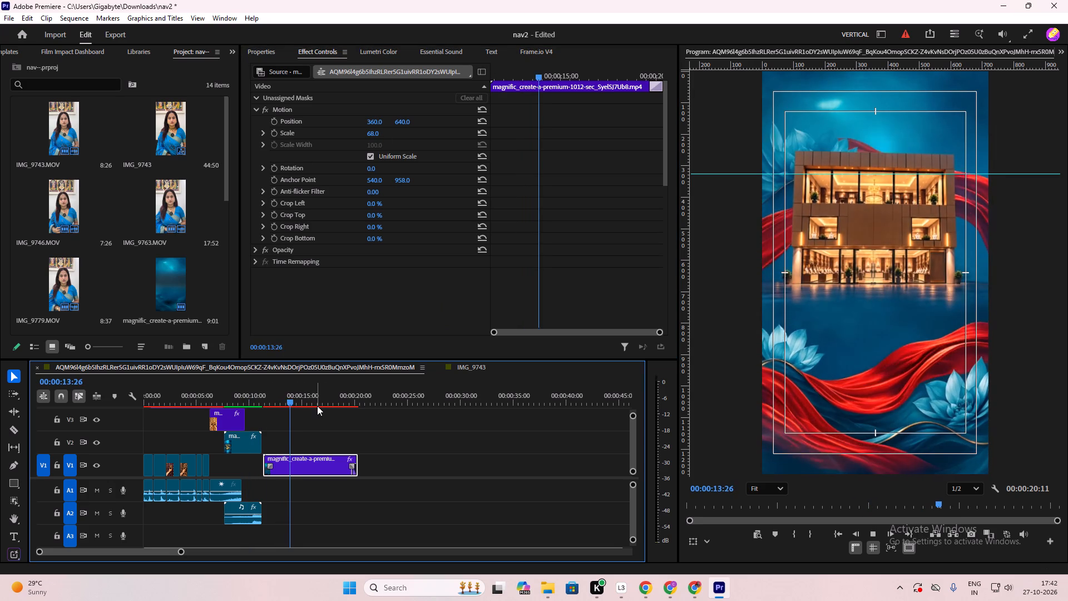
key(space)
drag(302, 398, 270, 413)
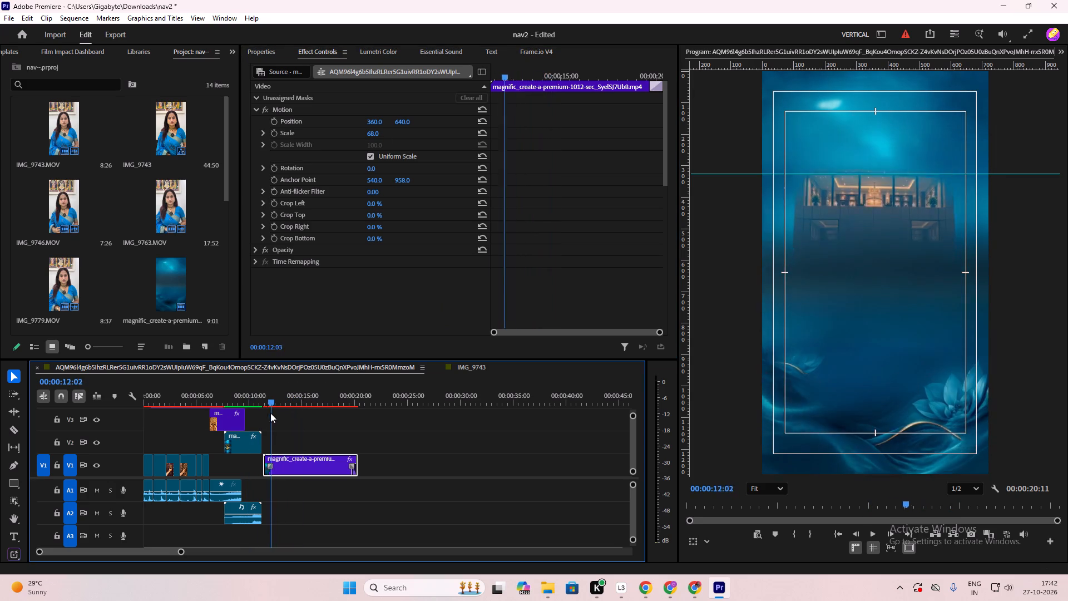
drag(270, 413, 264, 415)
drag(262, 397, 261, 402)
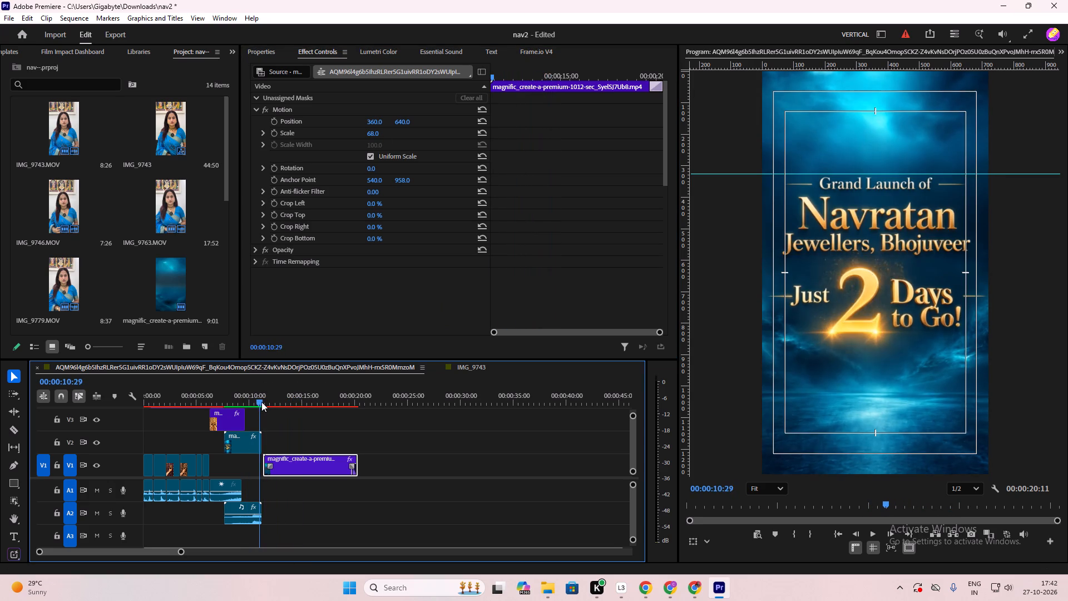
drag(261, 402, 262, 403)
click(279, 471)
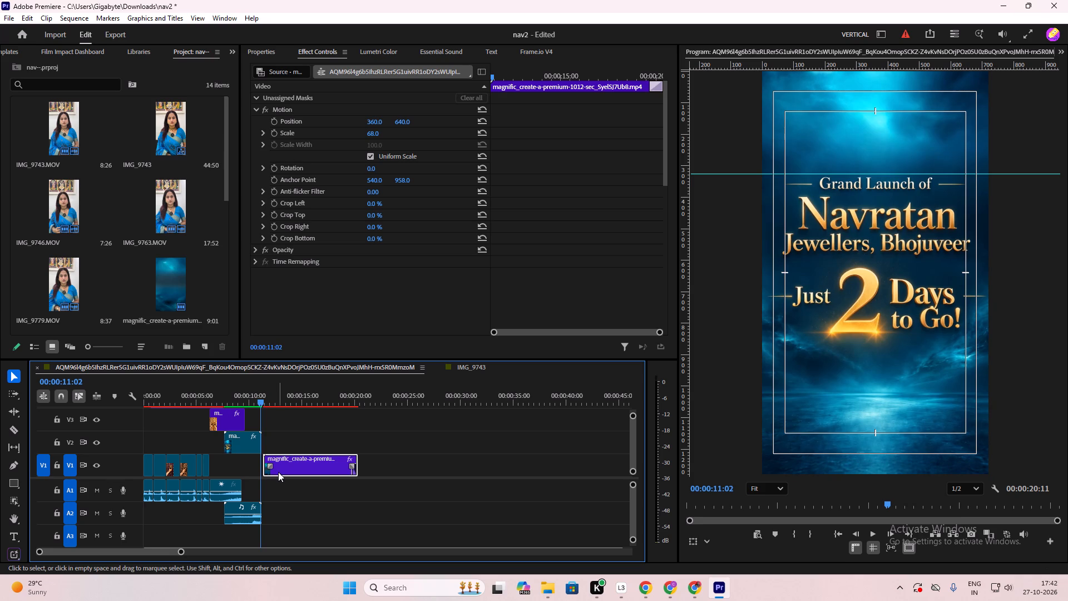
Play from the poster at 00:00:10:02 through the closing clip, and scrub over the poster's ending again to check the timing.
drag(262, 400, 251, 408)
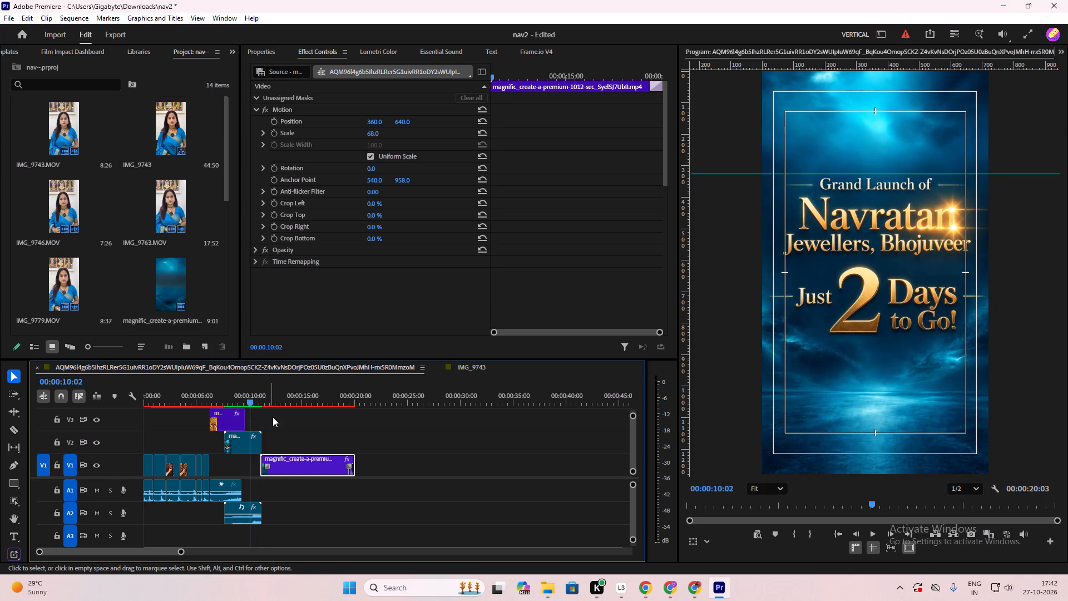
click(273, 417)
key(space)
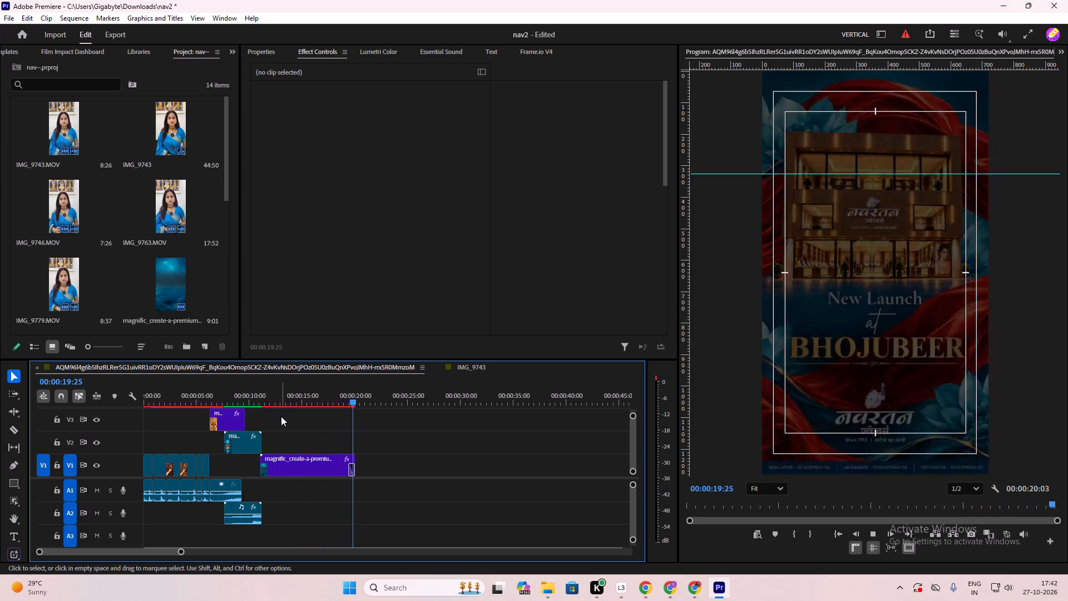
key(space)
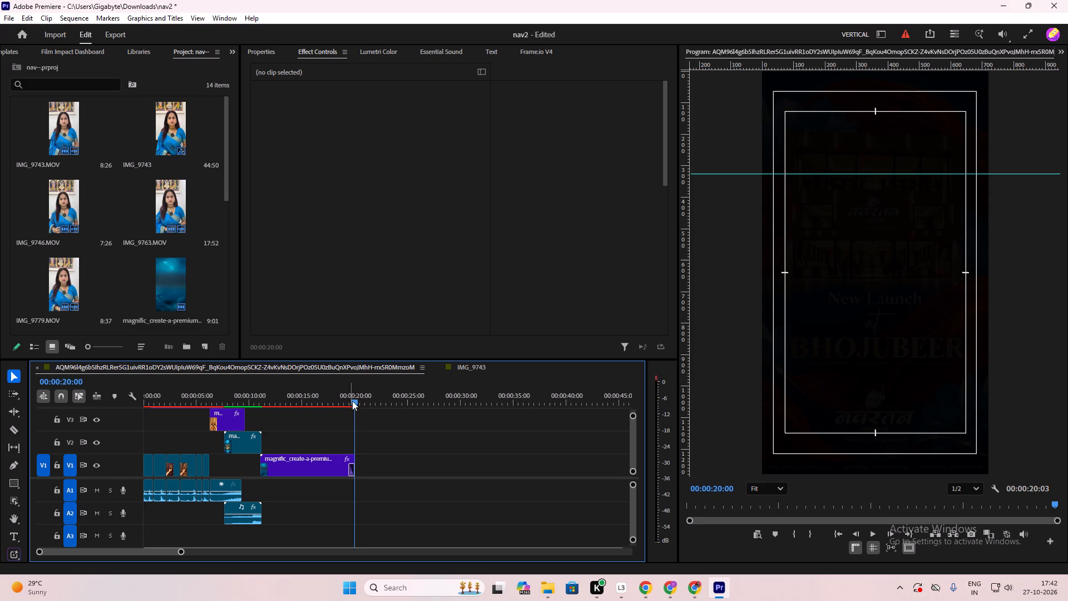
drag(354, 400, 245, 428)
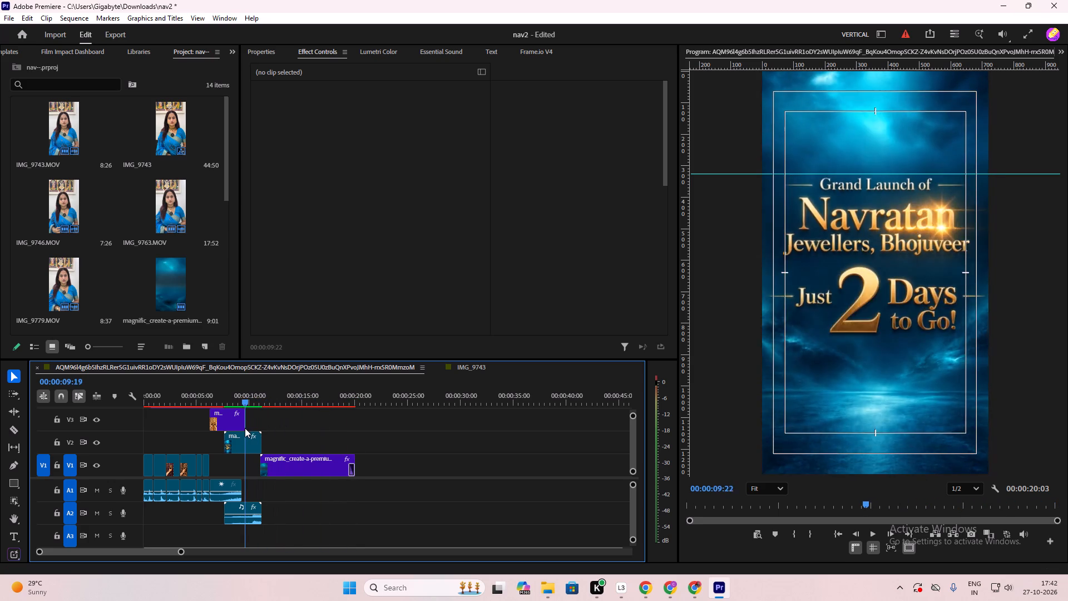
drag(245, 428, 261, 428)
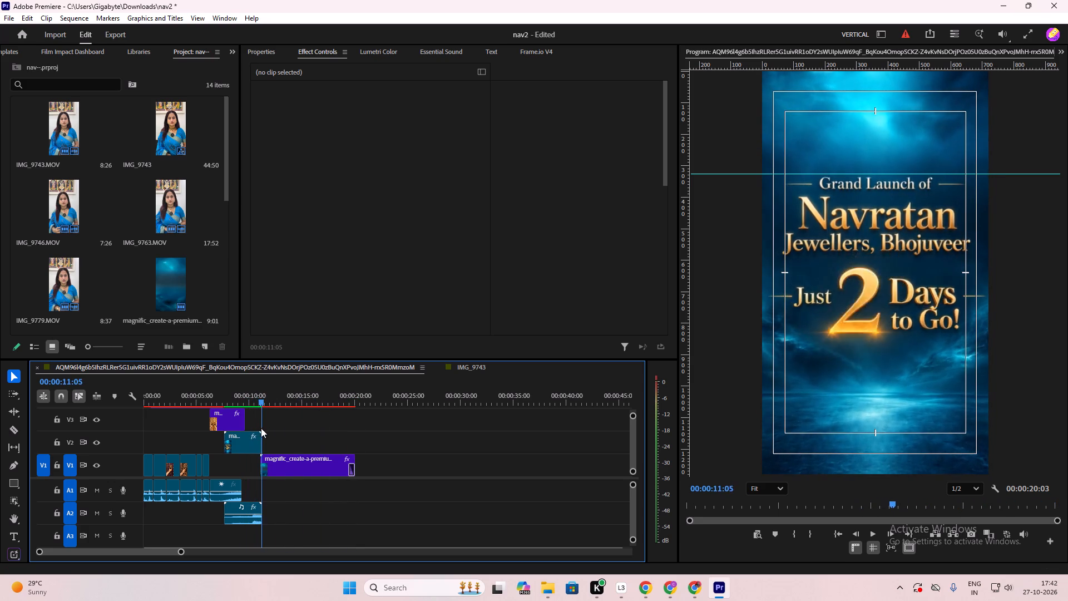
drag(261, 428, 245, 440)
Set the poster clip's speed to 127 %, giving it a duration of 00:00:03:29.
click(257, 449)
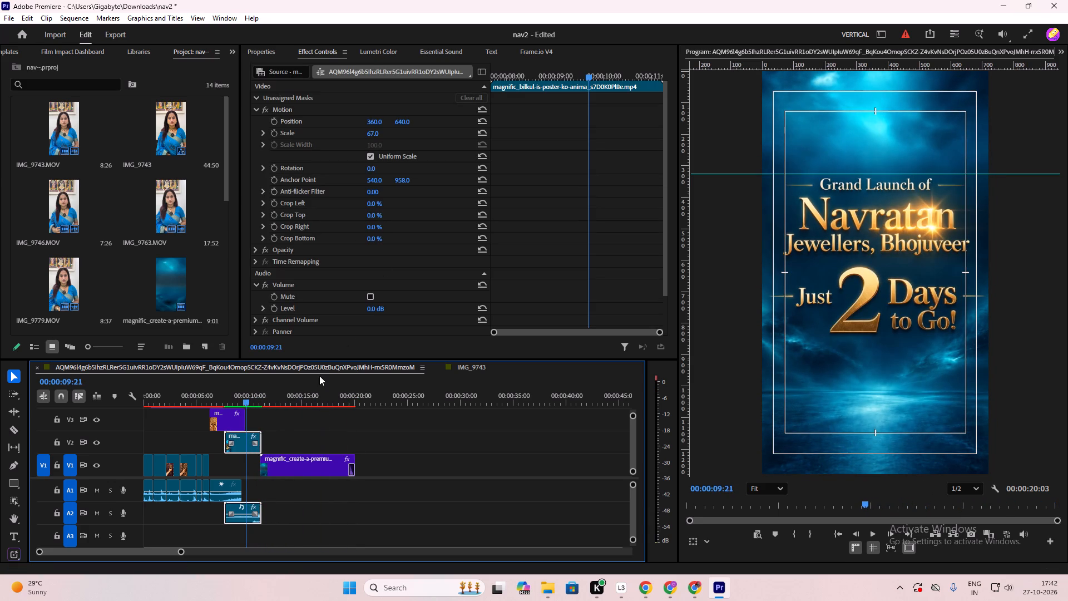
right_click(244, 452)
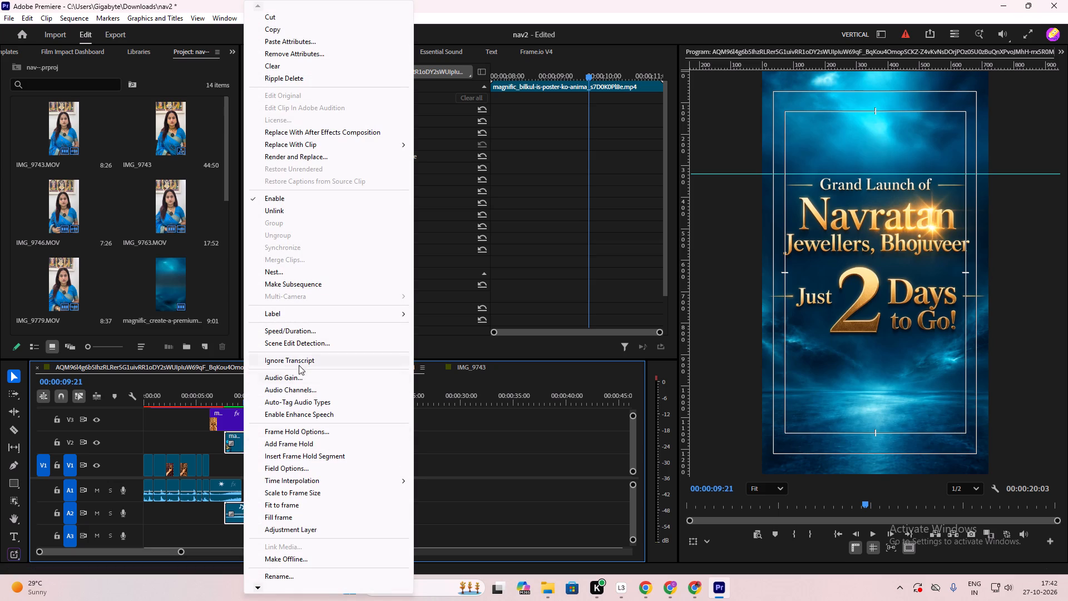
click(311, 332)
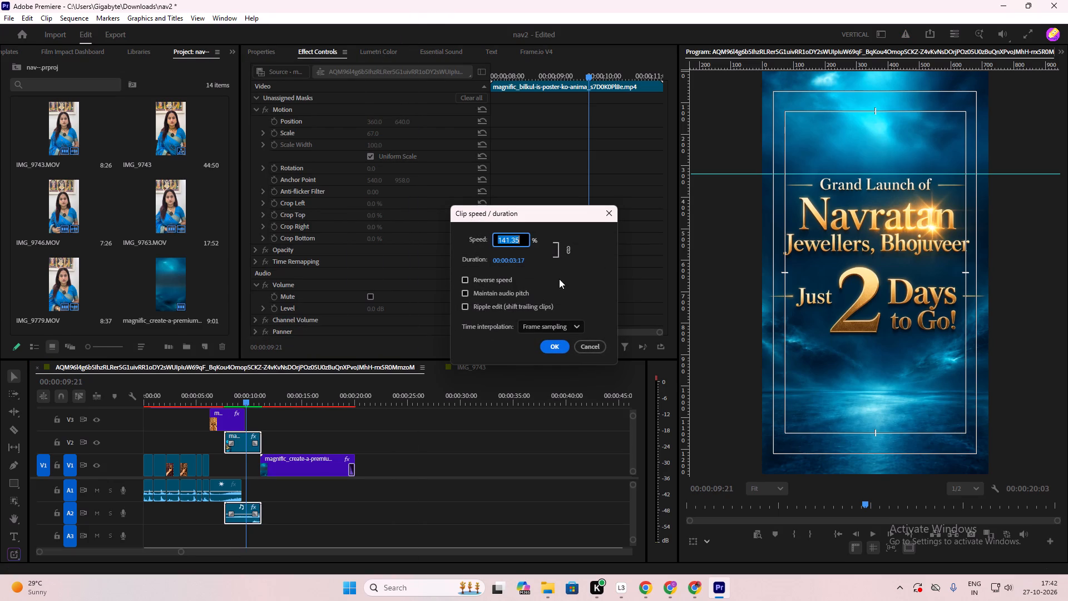
drag(559, 279, 553, 273)
drag(505, 243, 438, 258)
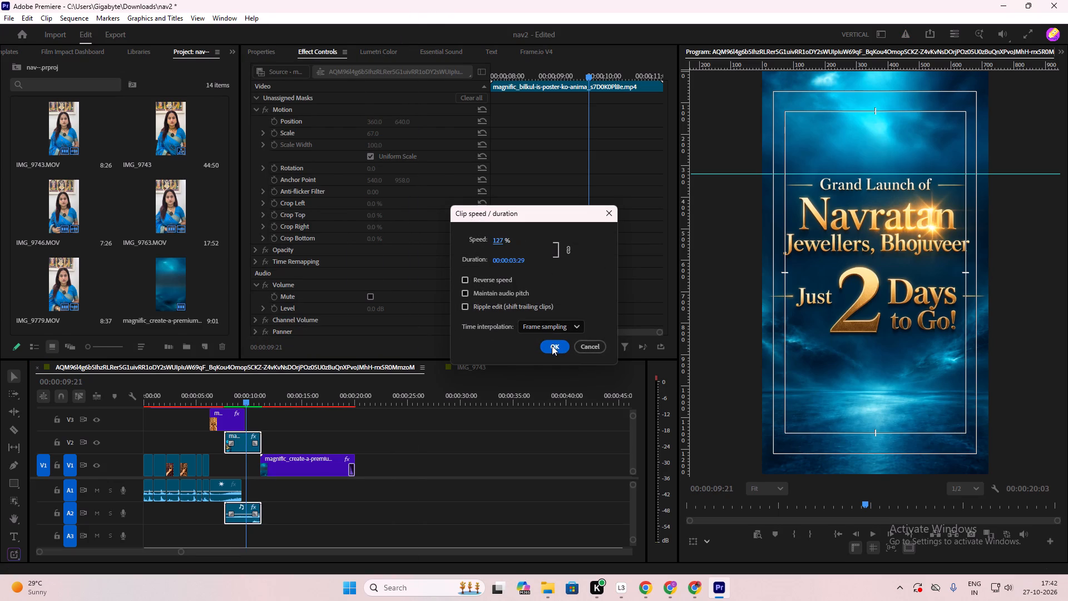
click(552, 346)
click(384, 439)
Move the closing clip later on V1 to meet the poster clip's new end, and play across the transition.
drag(288, 470, 290, 470)
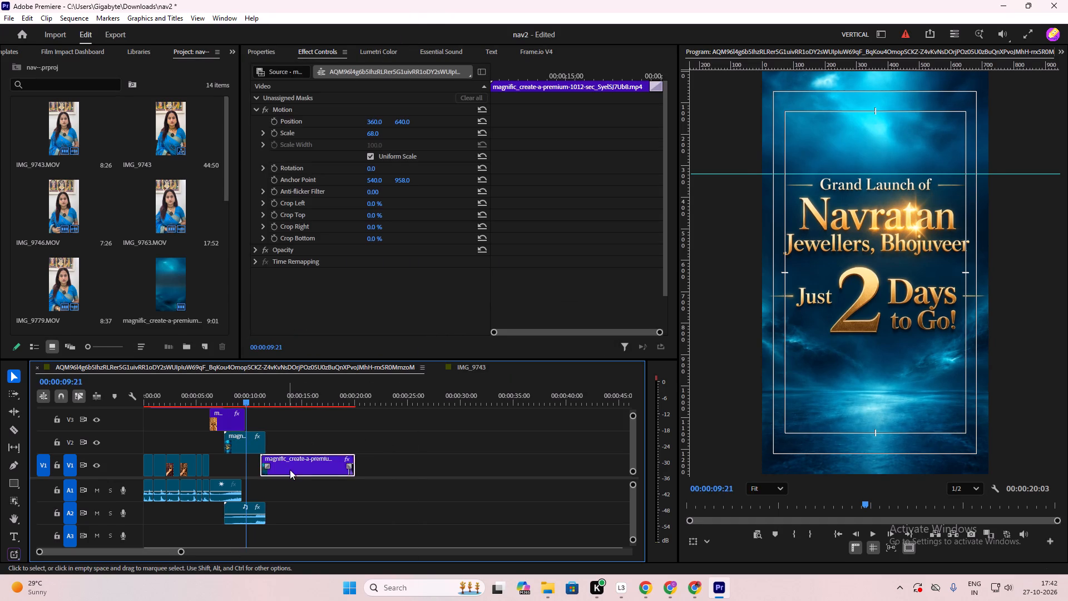
drag(290, 470, 296, 470)
key(space)
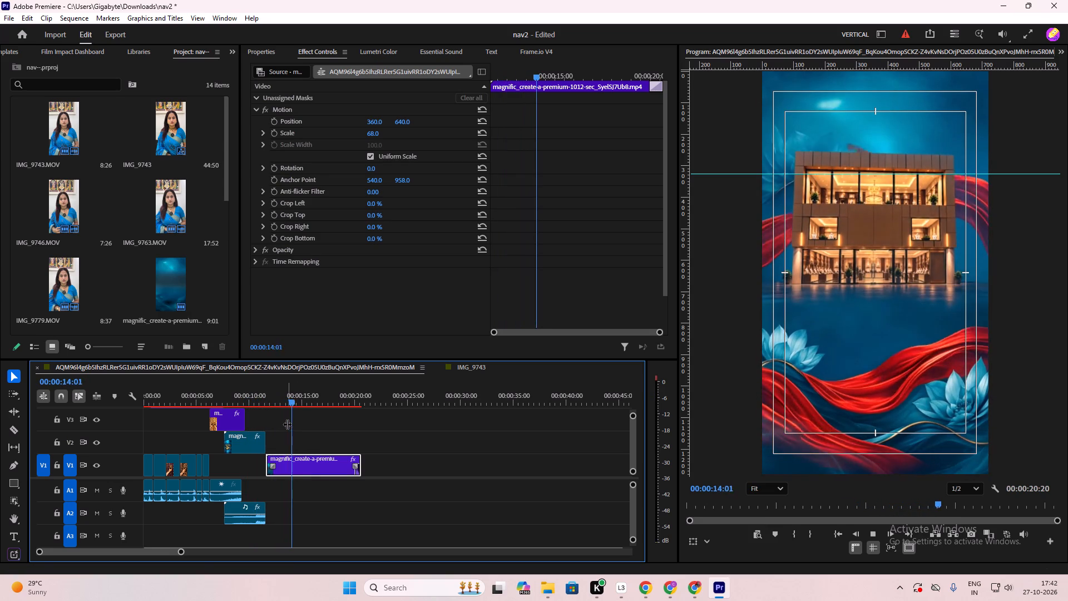
key(space)
drag(299, 398, 282, 421)
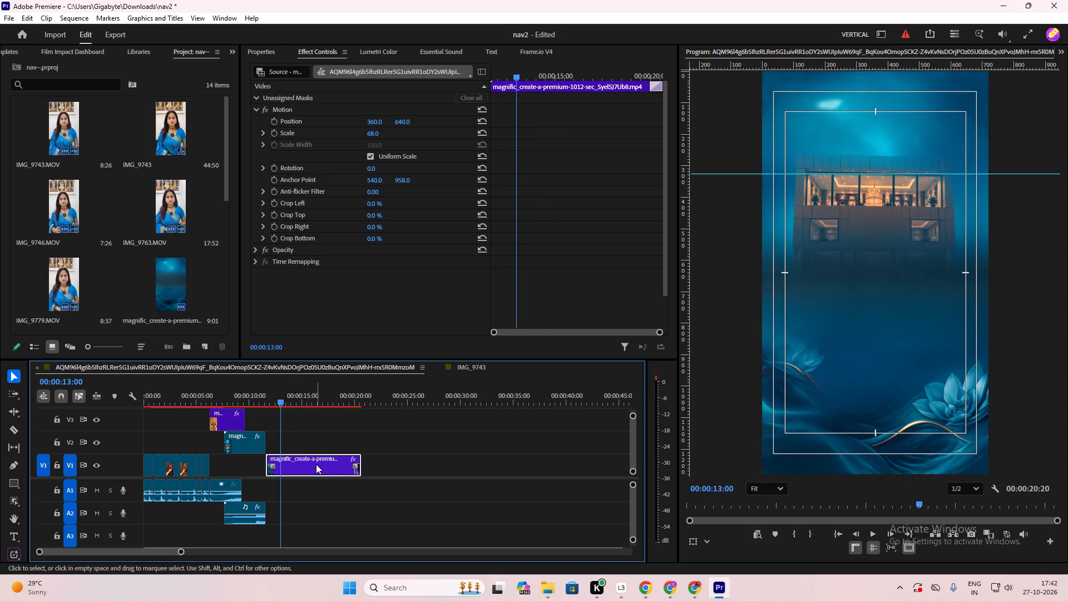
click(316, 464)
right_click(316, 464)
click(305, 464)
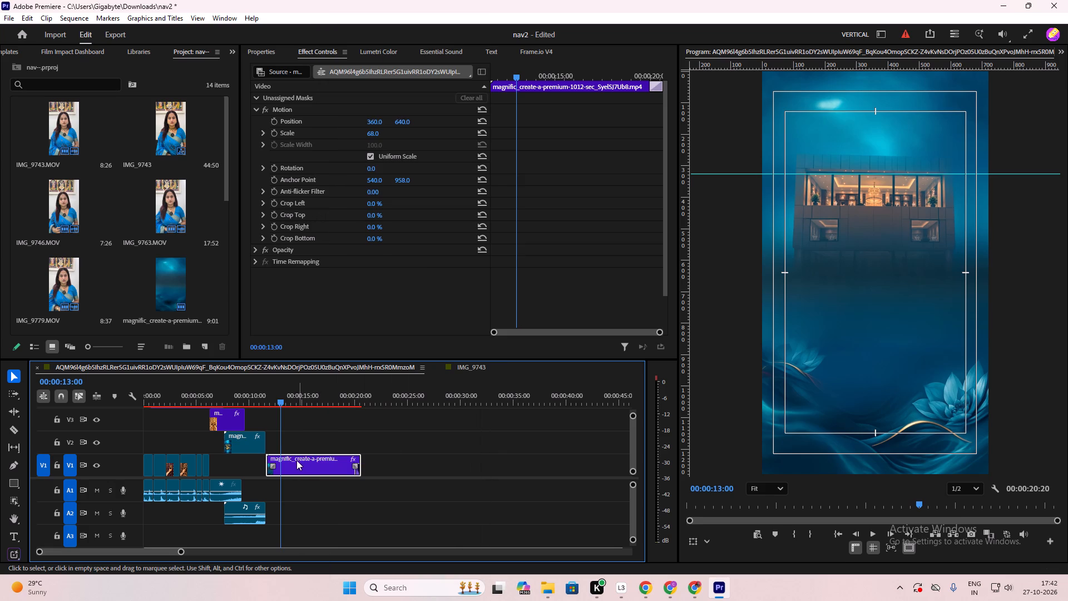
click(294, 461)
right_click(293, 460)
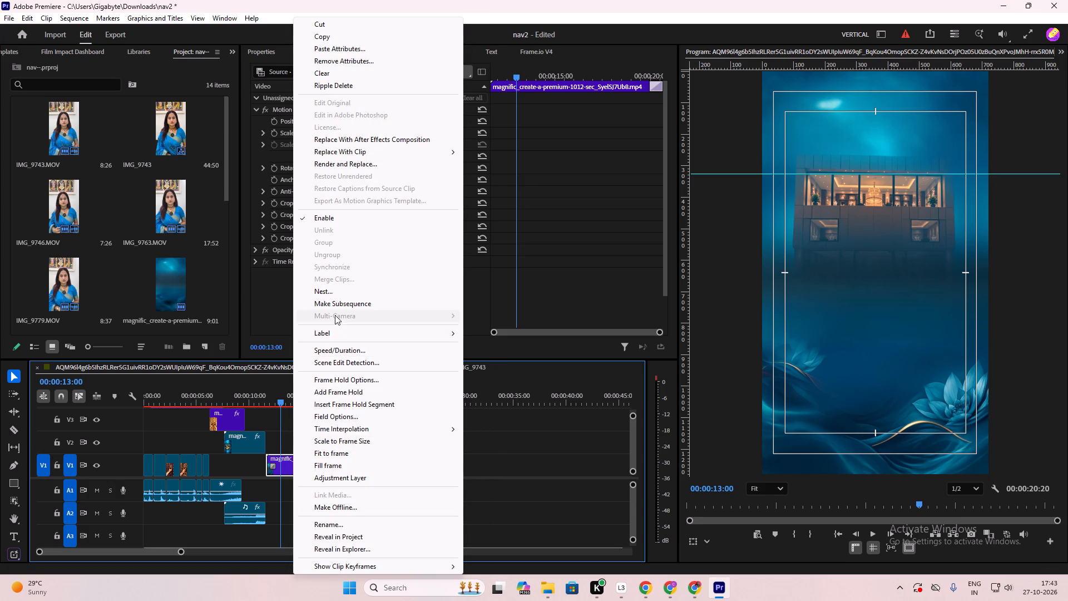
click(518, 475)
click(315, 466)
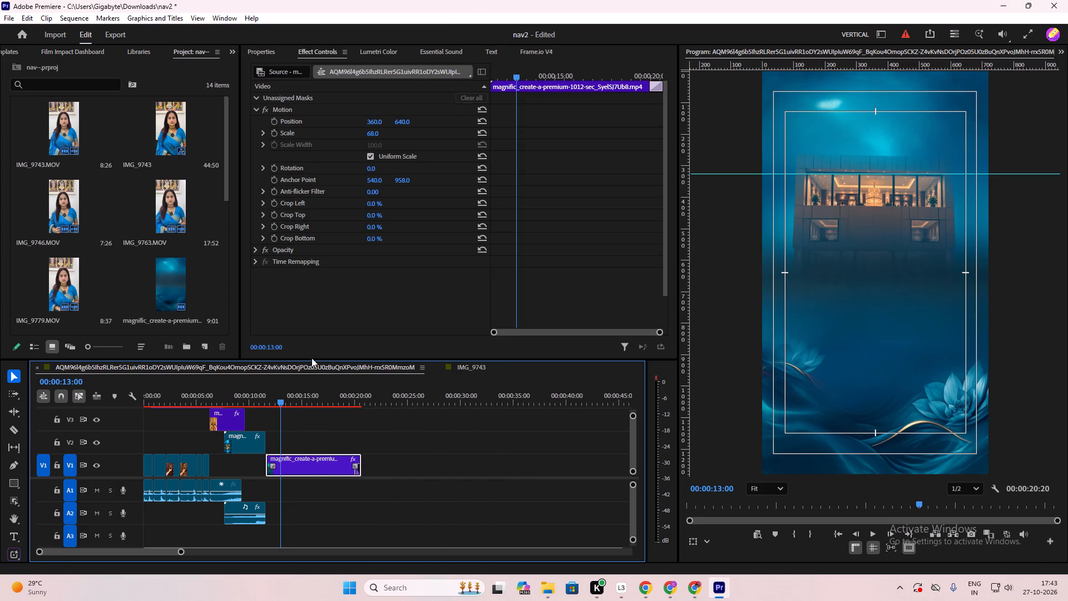
Set the closing clip's speed to 131.7 % with speed and duration linked, giving a duration of 00:00:06:25.
drag(313, 359, 341, 204)
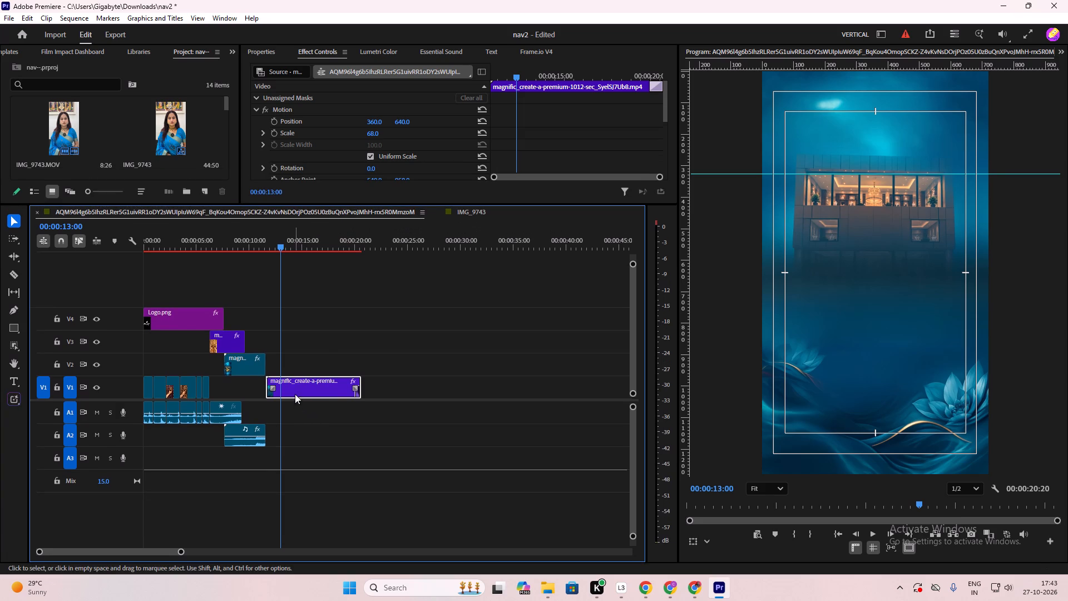
click(298, 391)
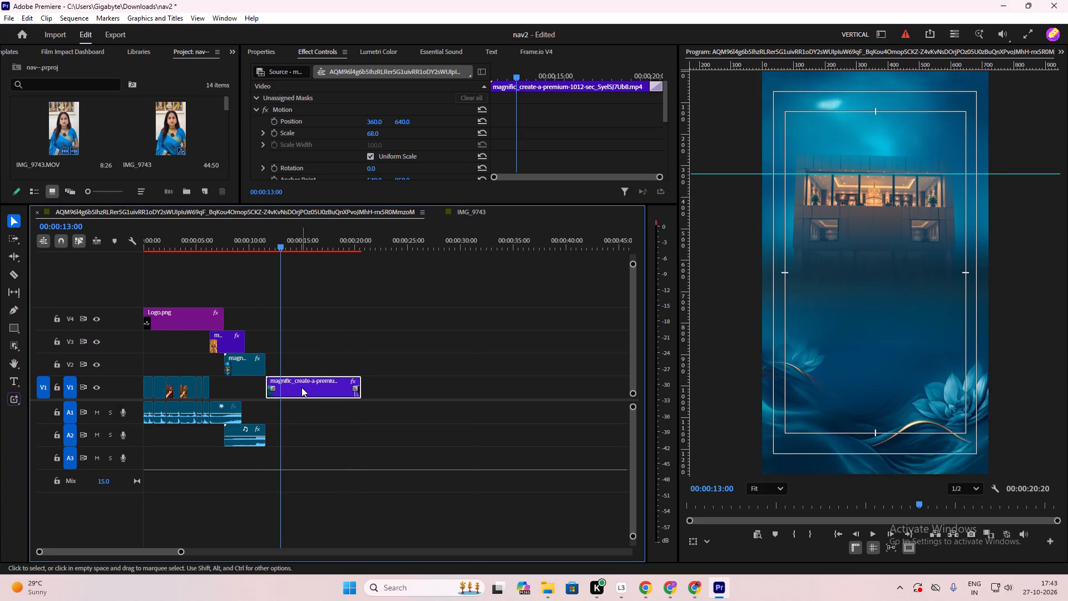
click(301, 387)
right_click(301, 387)
click(362, 348)
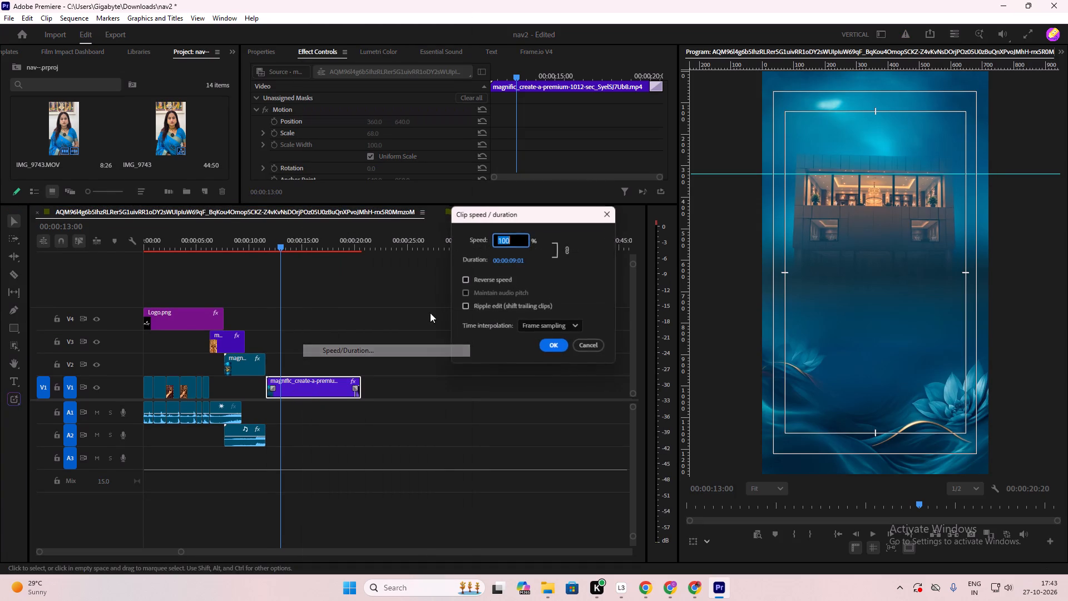
drag(567, 265, 557, 262)
drag(502, 240, 652, 260)
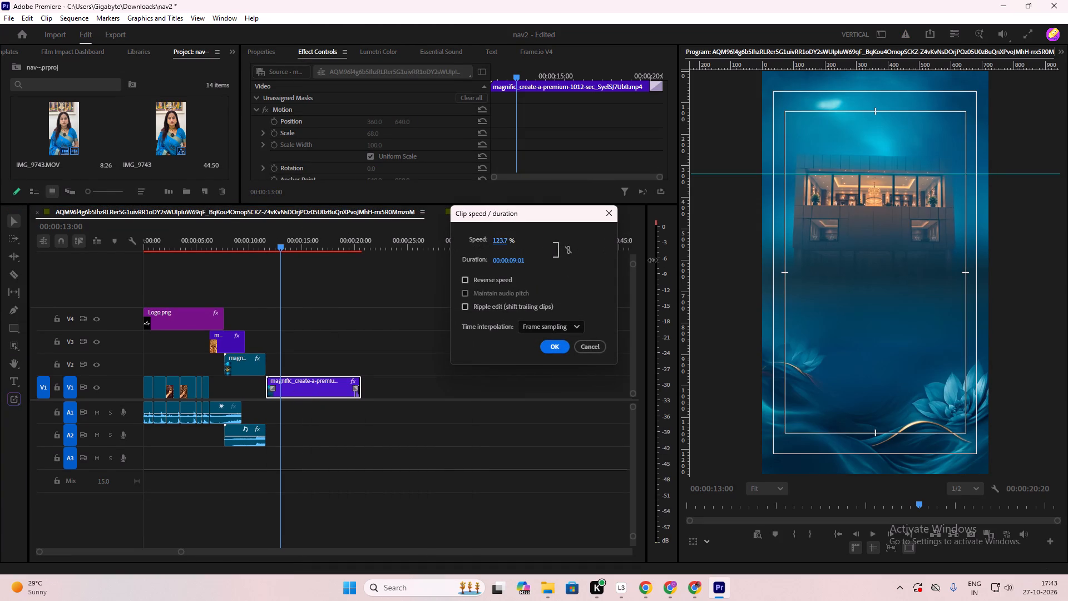
drag(652, 260, 708, 272)
click(568, 252)
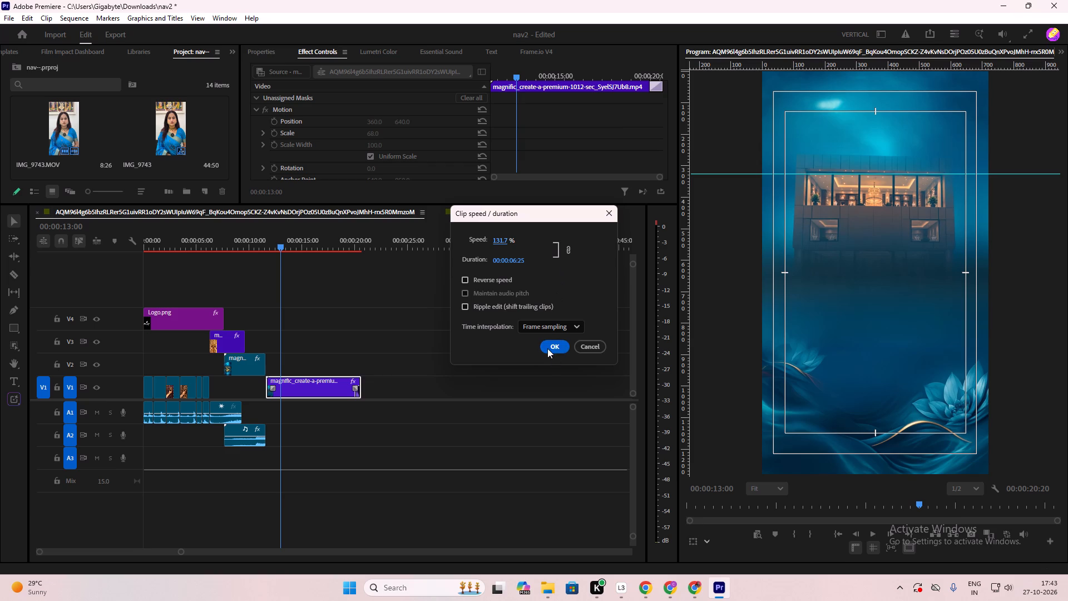
click(546, 345)
click(352, 372)
Play from 00:00:10:10 through the poster's ending and the closing clip to check the new timing.
drag(285, 243, 254, 254)
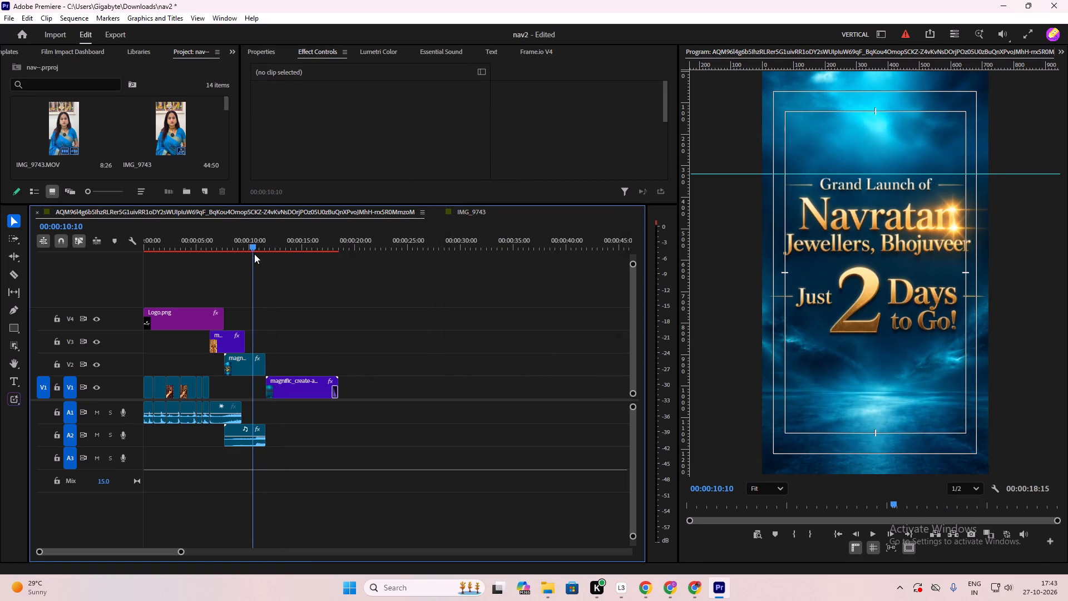
drag(254, 254, 254, 255)
key(space)
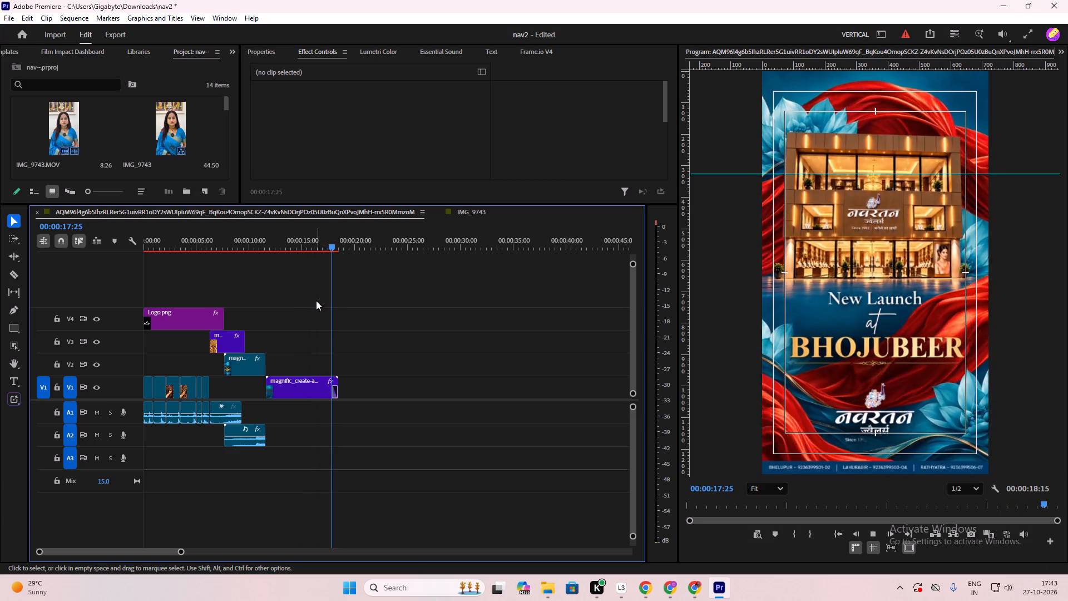
key(space)
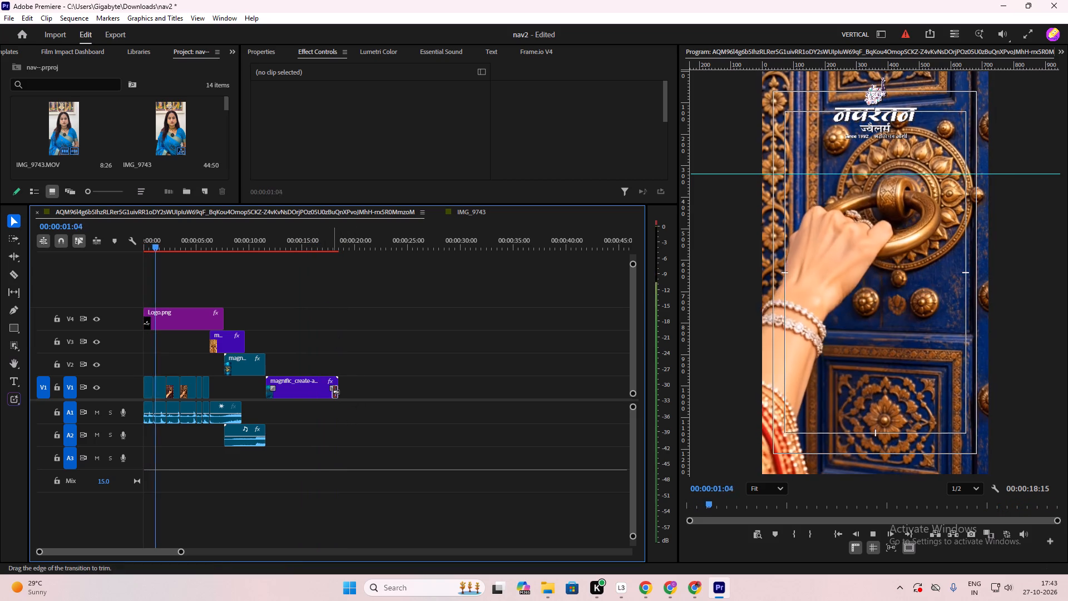
Shorten the transition at the end of the closing clip on V1 to a duration of 00:00:00:15.
drag(331, 386, 333, 390)
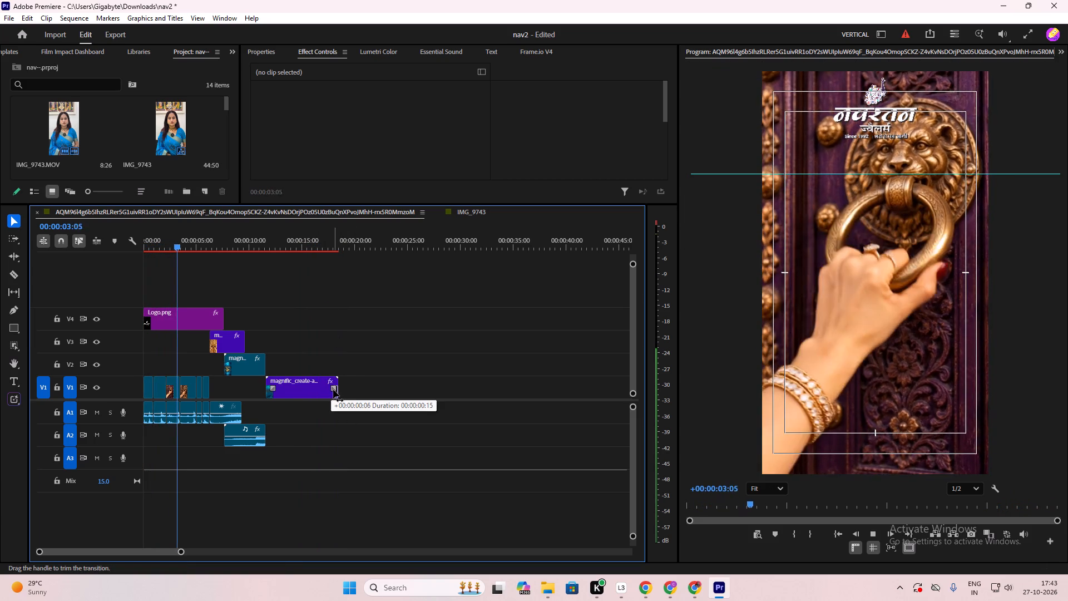
drag(333, 390, 336, 394)
click(393, 380)
key(space)
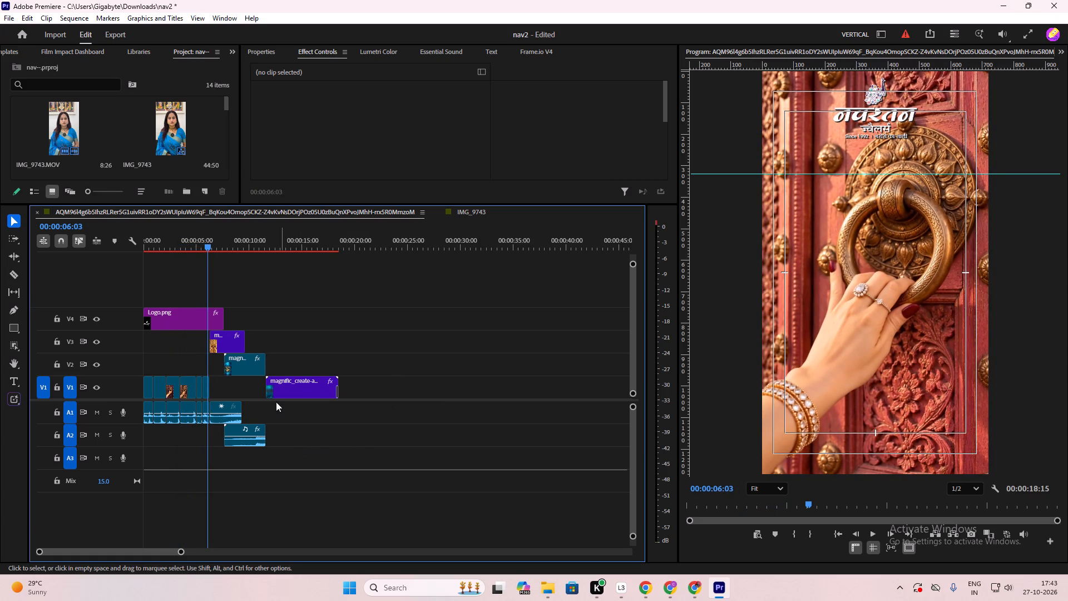
Scrub from about 00:00:06:19 through the poster and closing clip to the fade-out at 00:00:18:13.
drag(179, 554, 155, 554)
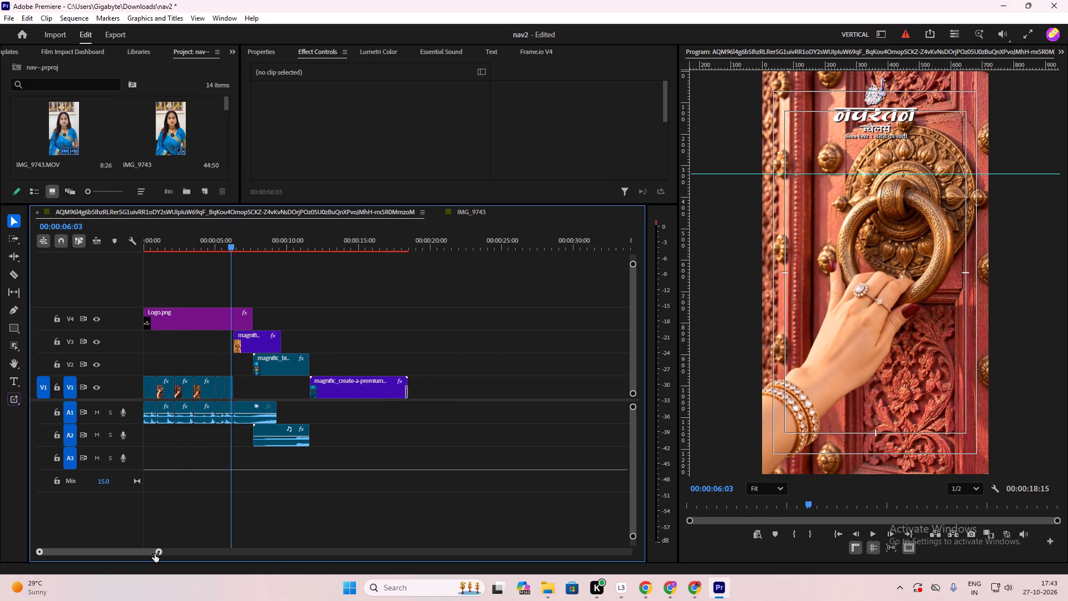
drag(155, 554, 133, 550)
drag(270, 247, 311, 275)
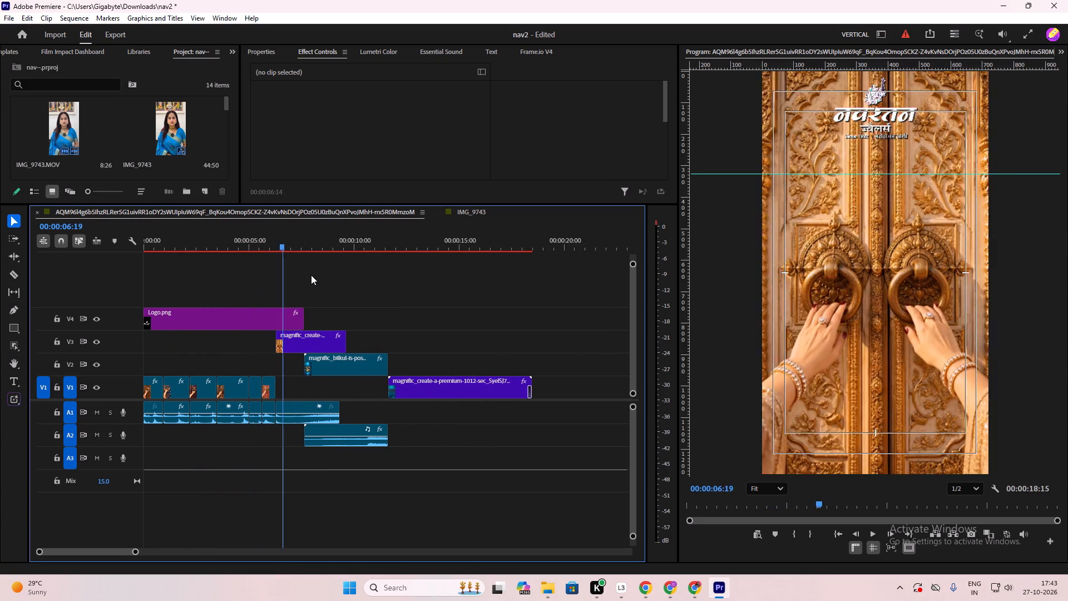
drag(311, 275, 530, 353)
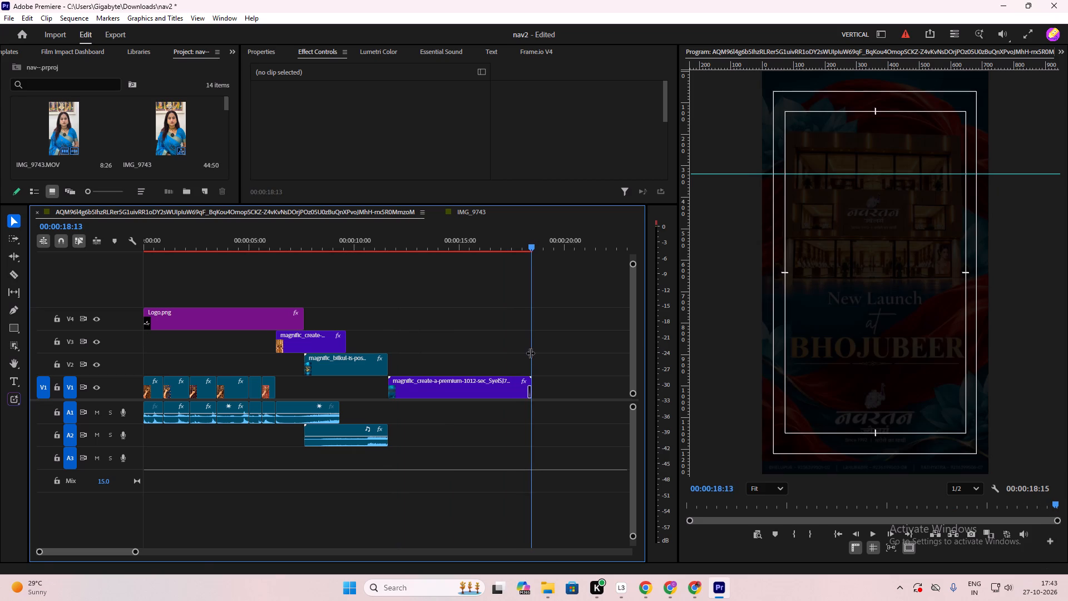
drag(530, 353, 530, 352)
Copy the Padmaavat song clip from A2 of the IMG_9743 sequence and paste it into the launch video's sequence at 00:00:18:13.
click(468, 210)
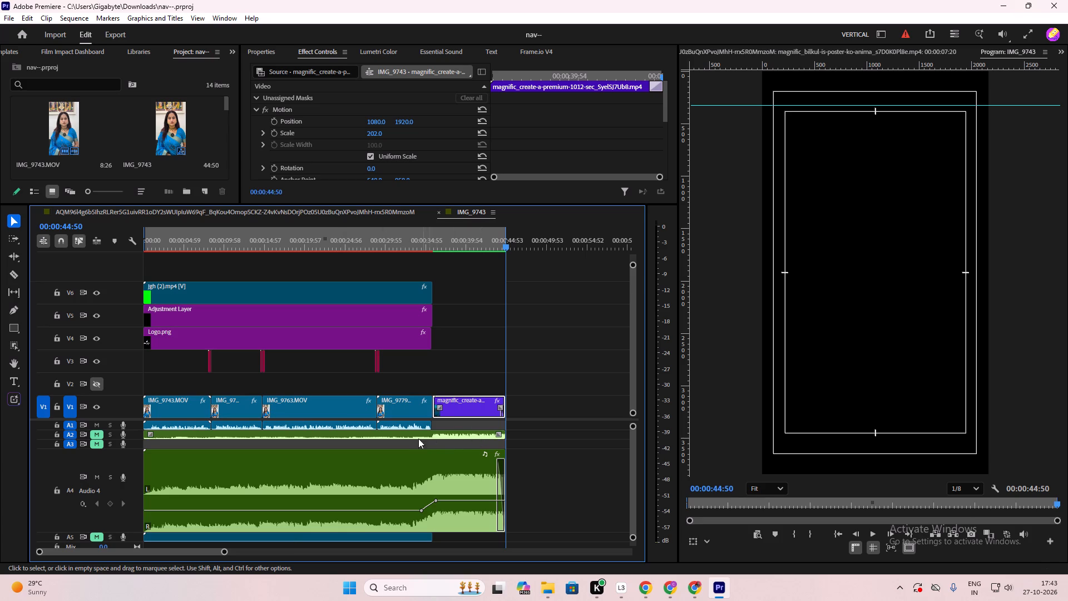
click(343, 480)
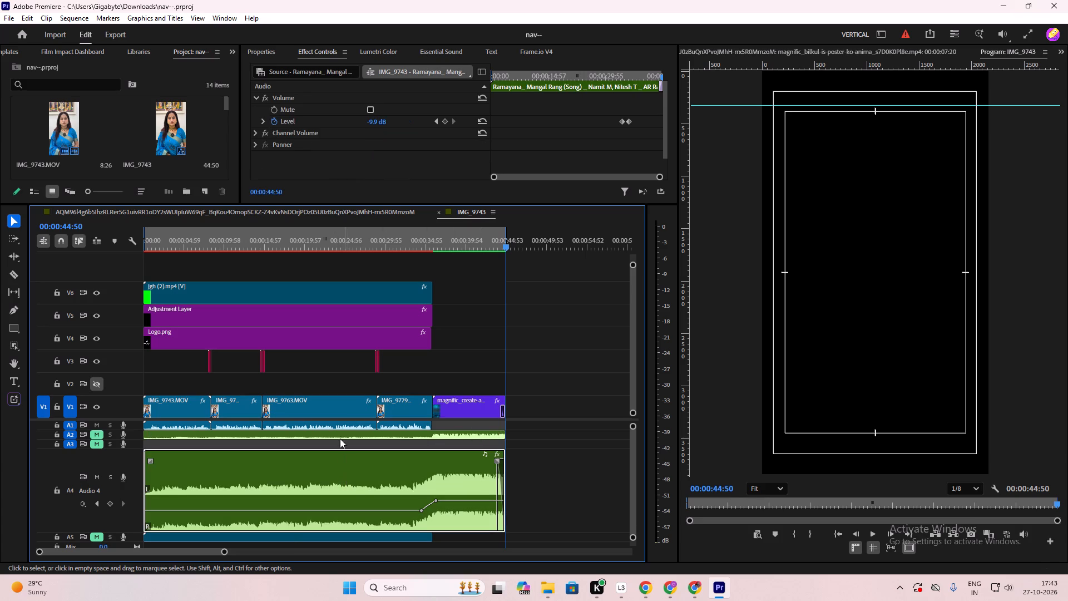
click(325, 431)
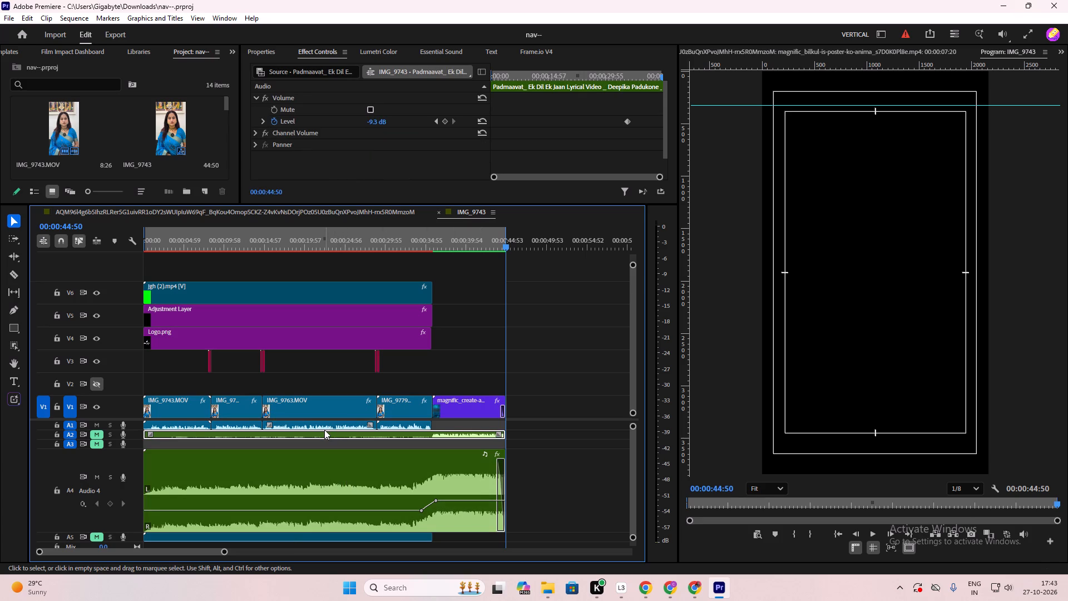
key(ctrl+c)
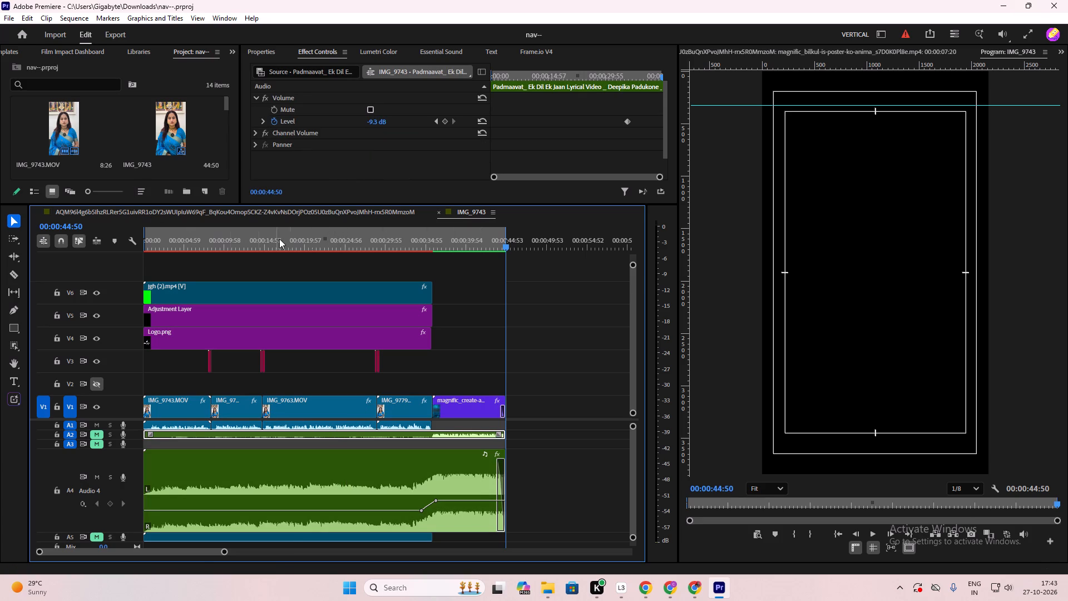
click(314, 214)
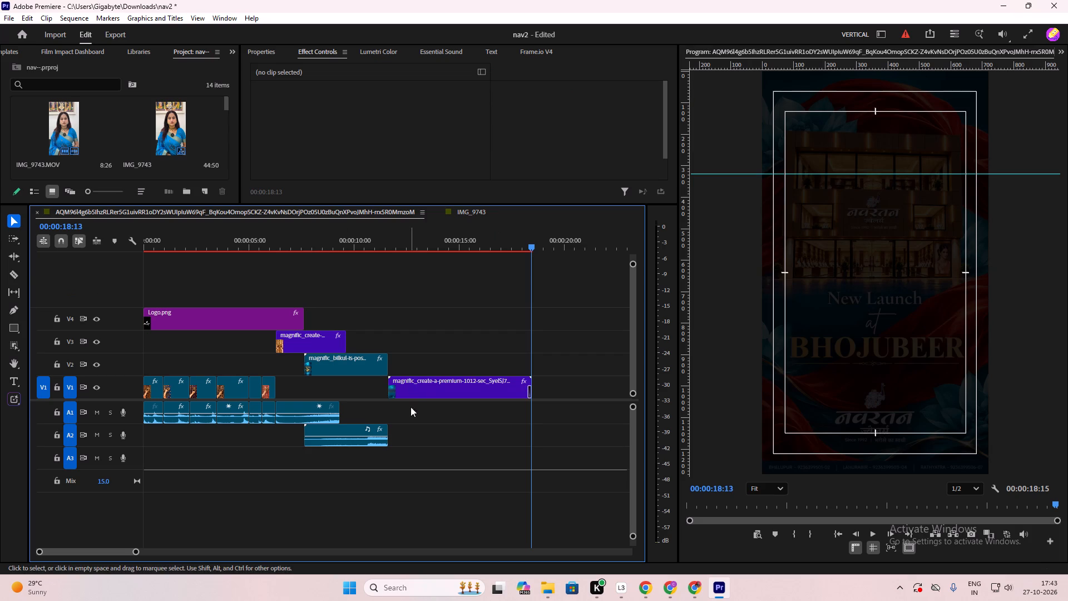
click(539, 463)
key(ctrl+v)
Move the pasted Padmaavat song clip down to A3 so it starts at the beginning of the sequence.
scroll(364, 391, up, 18)
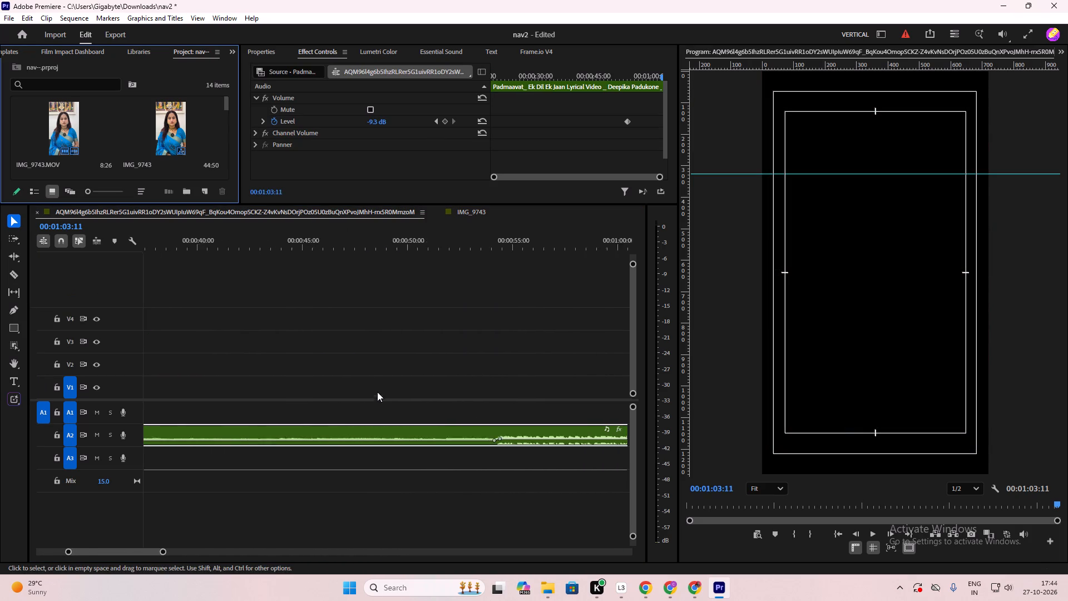
scroll(377, 392, up, 20)
scroll(377, 392, up, 8)
scroll(305, 322, up, 3)
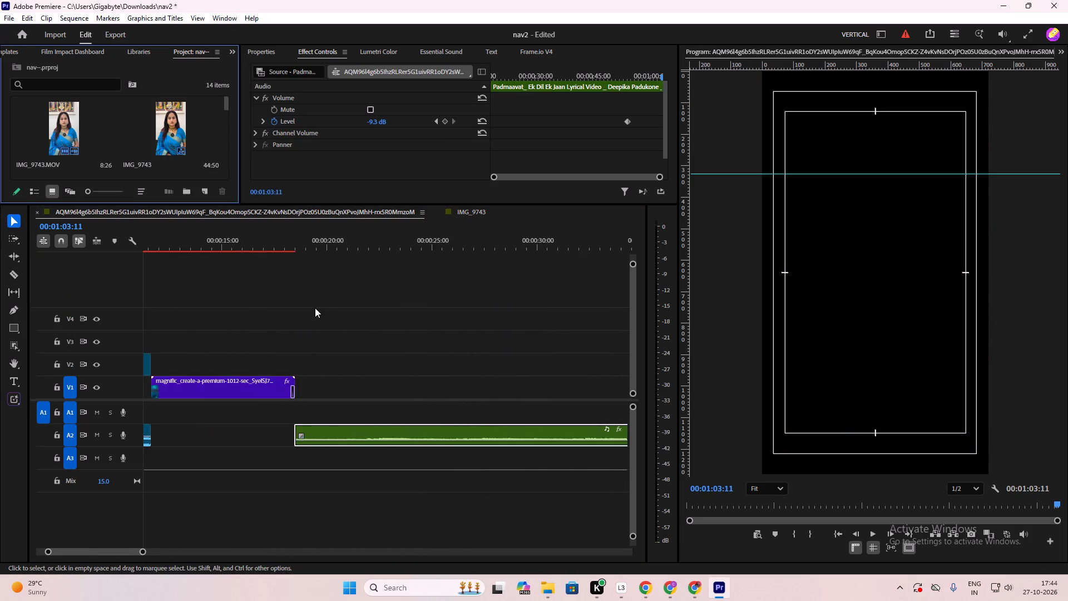
scroll(315, 308, up, 14)
drag(519, 433, 487, 470)
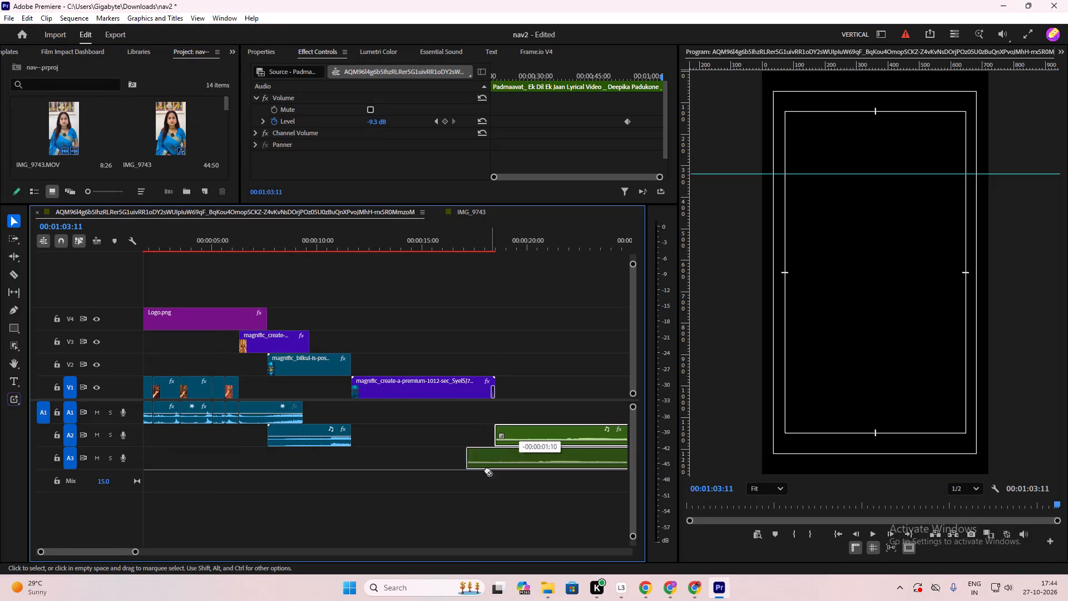
drag(487, 470, 128, 454)
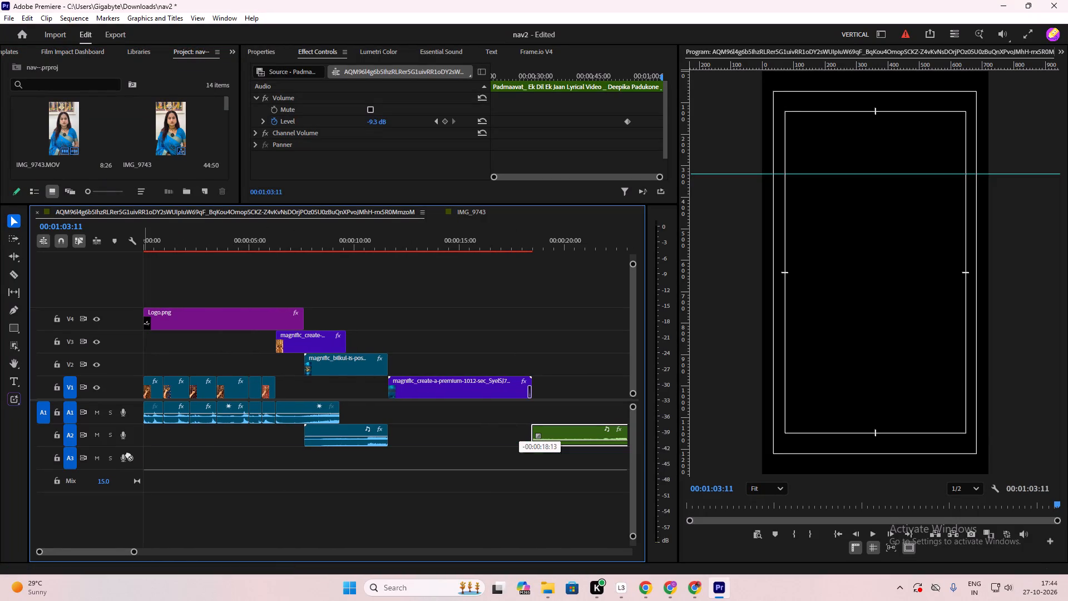
drag(128, 454, 144, 456)
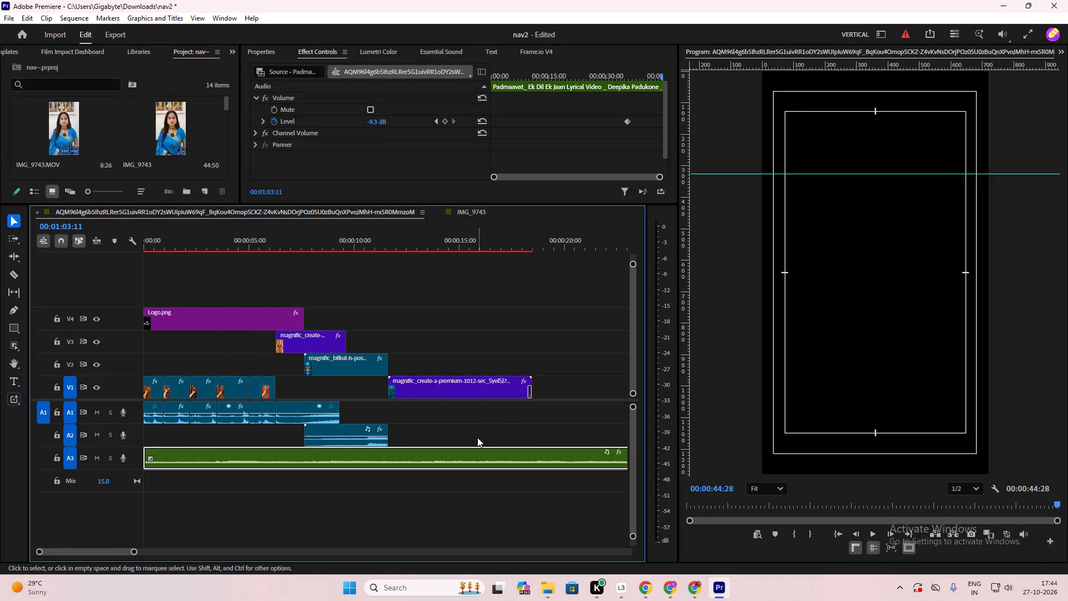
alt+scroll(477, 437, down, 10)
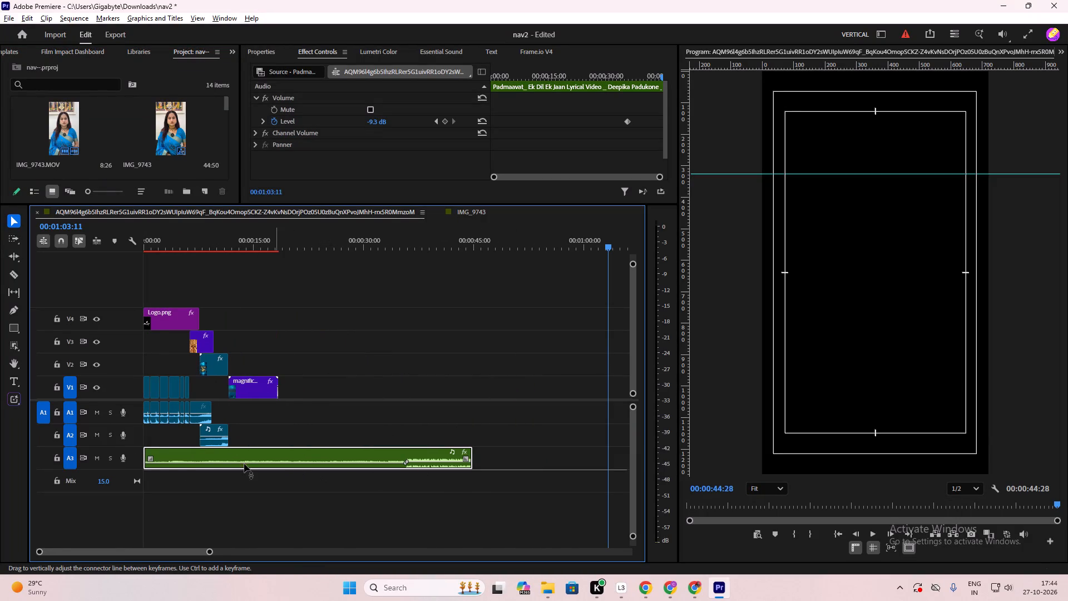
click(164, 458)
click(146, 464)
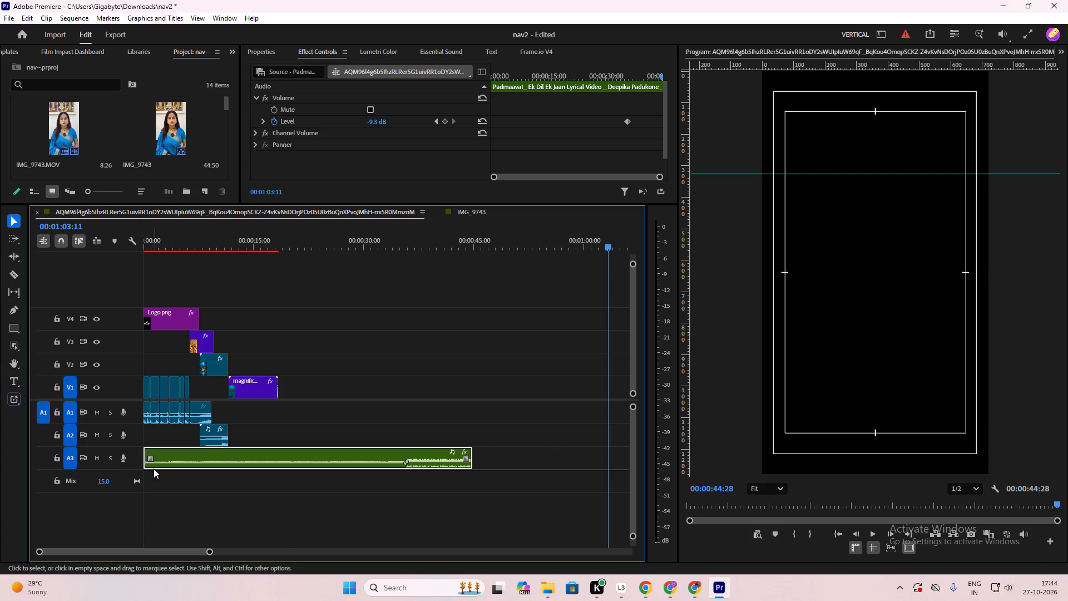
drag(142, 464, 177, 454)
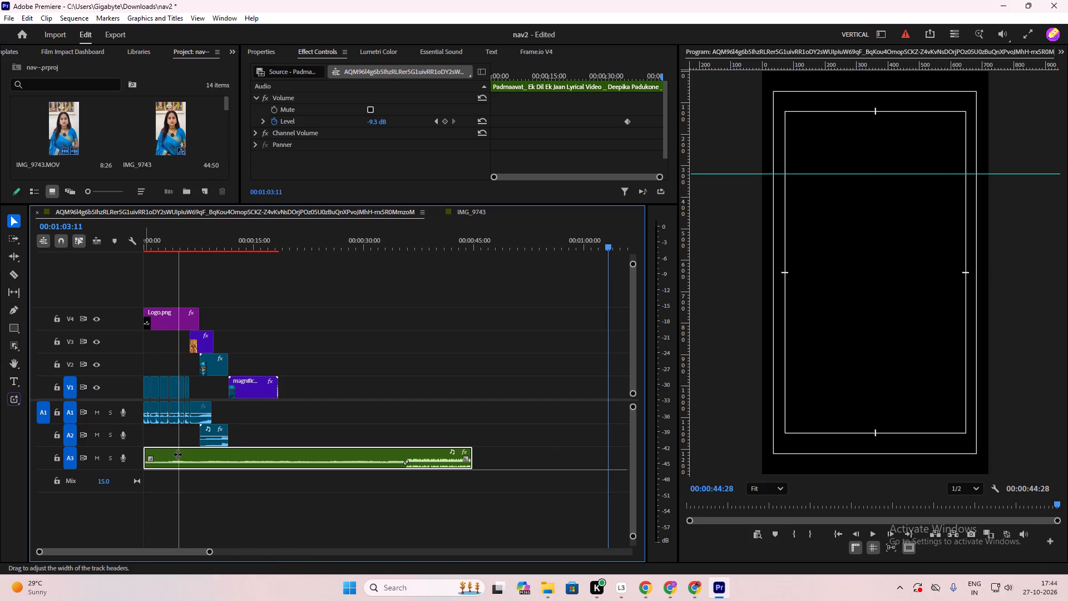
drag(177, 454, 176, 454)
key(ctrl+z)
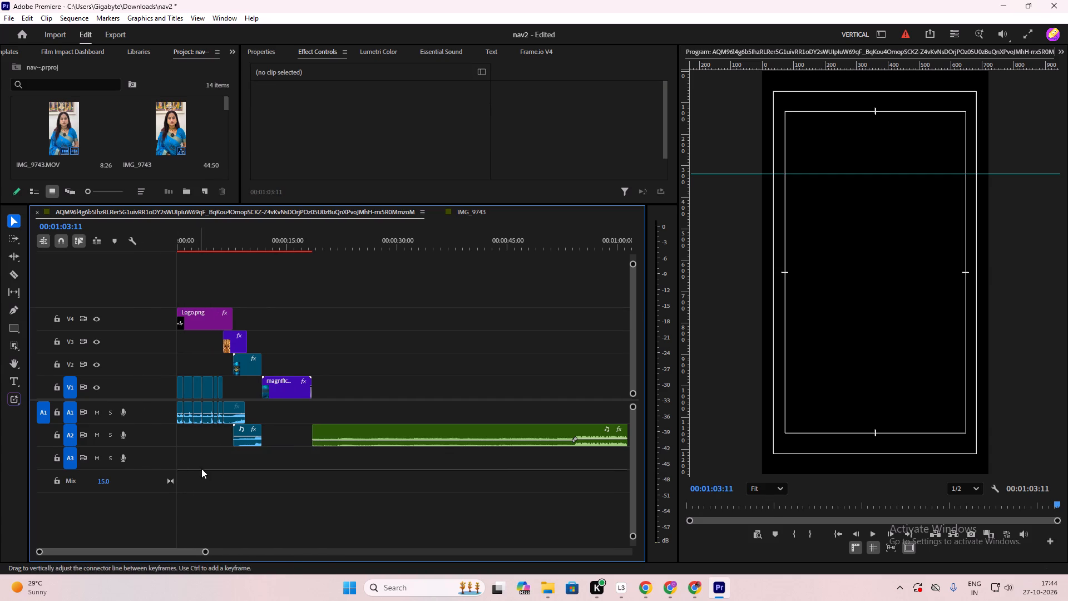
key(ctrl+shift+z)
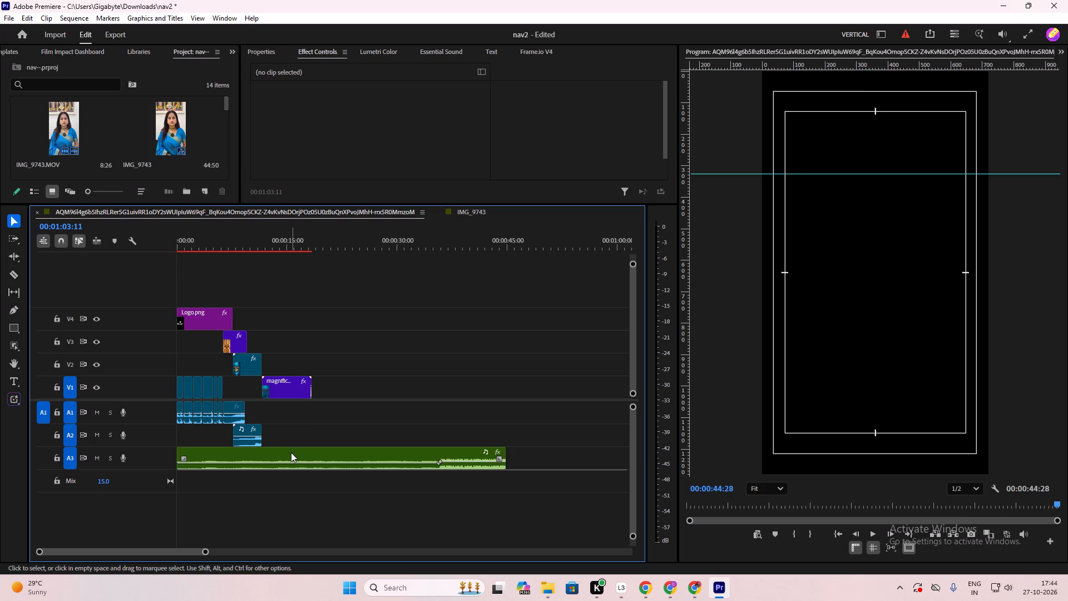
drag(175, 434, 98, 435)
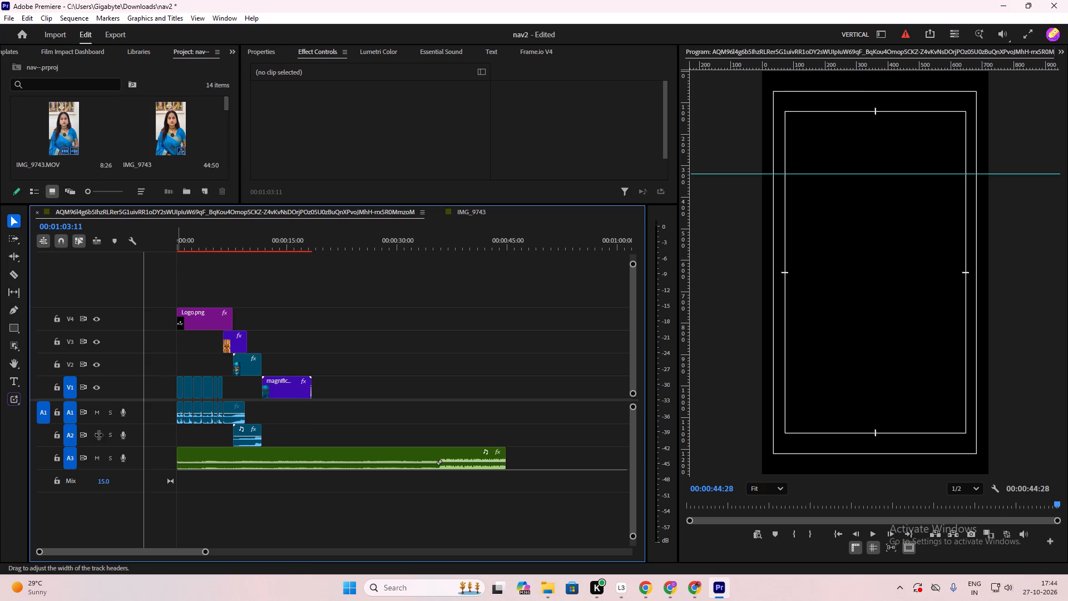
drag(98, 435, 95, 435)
Trim the A3 song's start to leave about 22 seconds, move the clip back to the sequence start, and play the result.
click(151, 466)
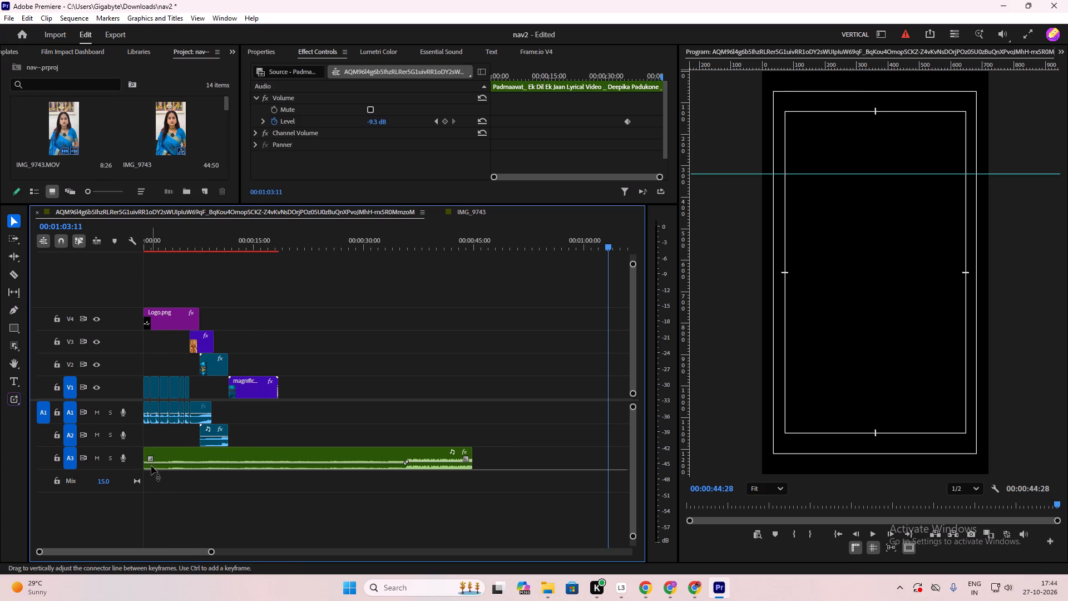
drag(144, 459, 167, 457)
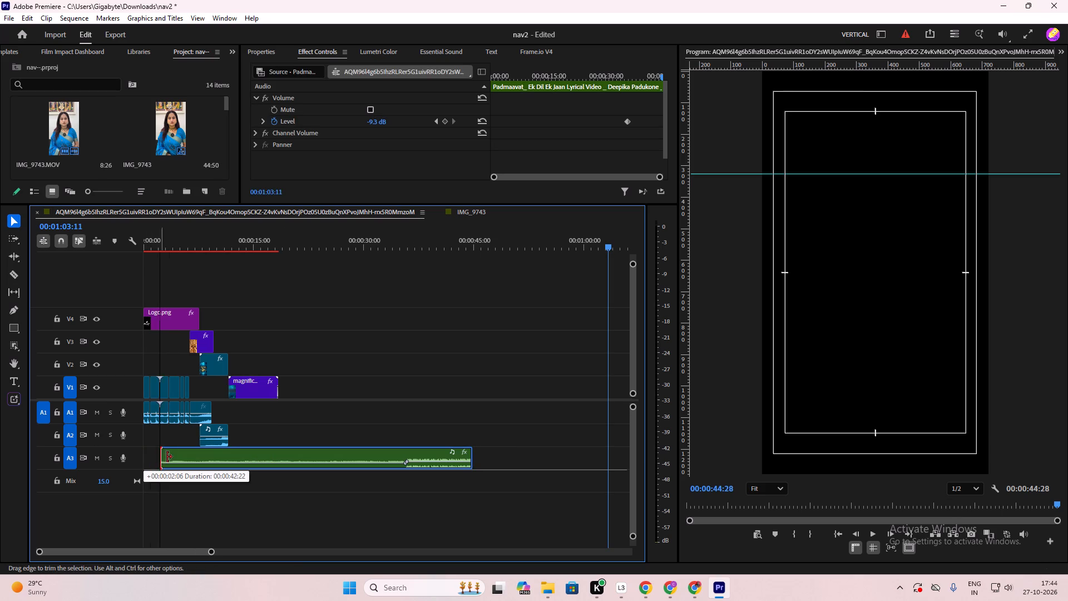
drag(167, 457, 313, 469)
drag(353, 454, 161, 450)
key(space)
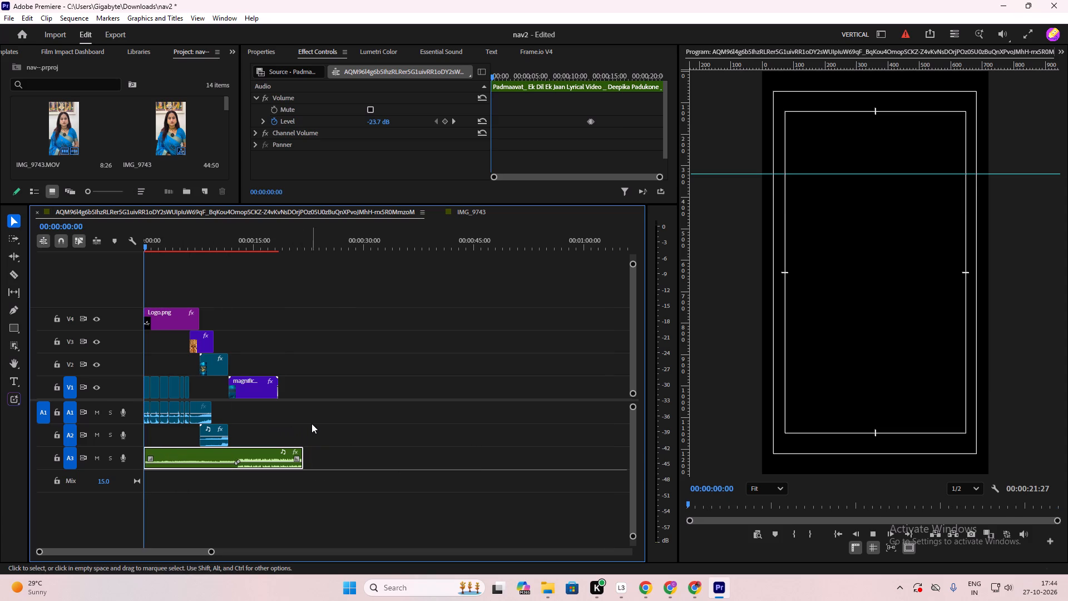
click(320, 421)
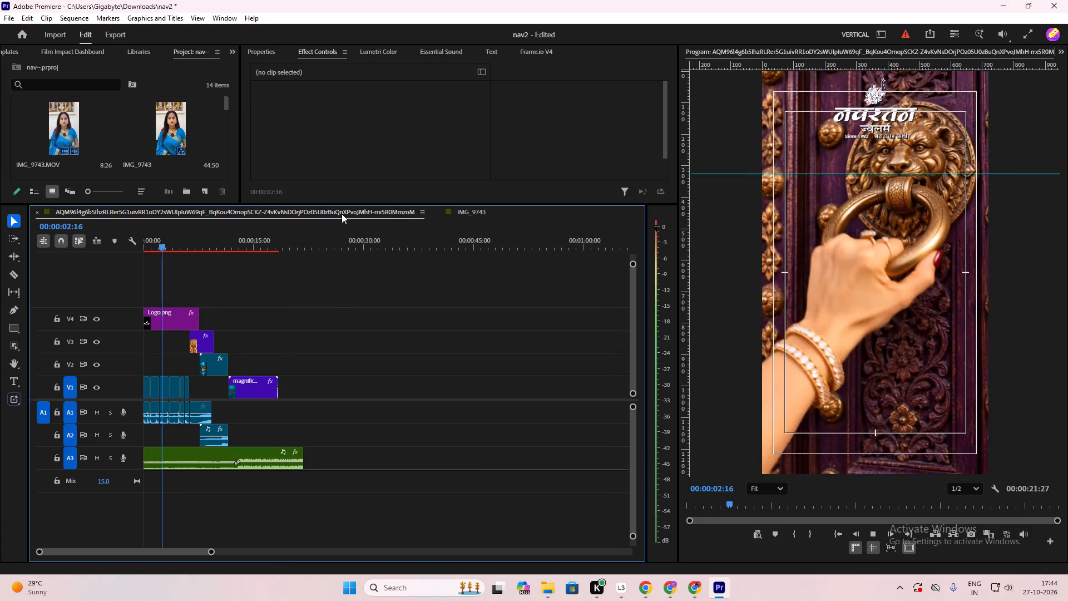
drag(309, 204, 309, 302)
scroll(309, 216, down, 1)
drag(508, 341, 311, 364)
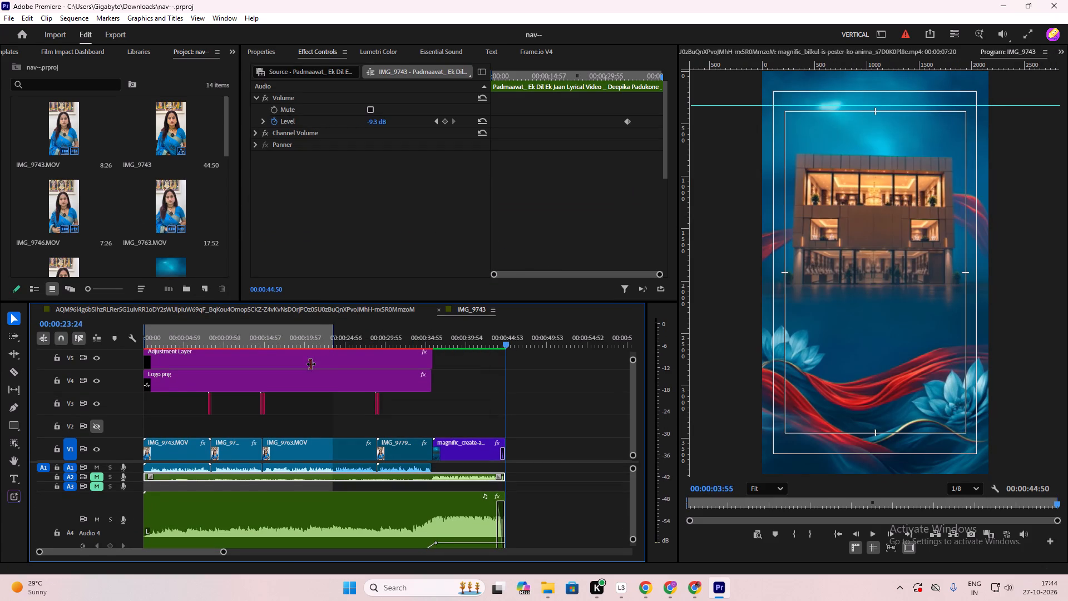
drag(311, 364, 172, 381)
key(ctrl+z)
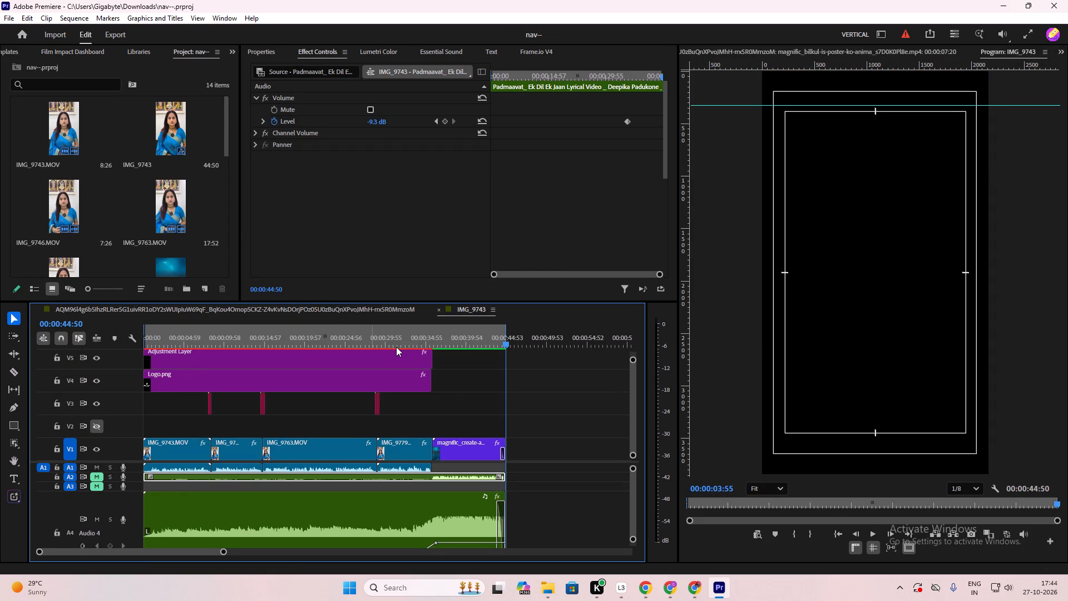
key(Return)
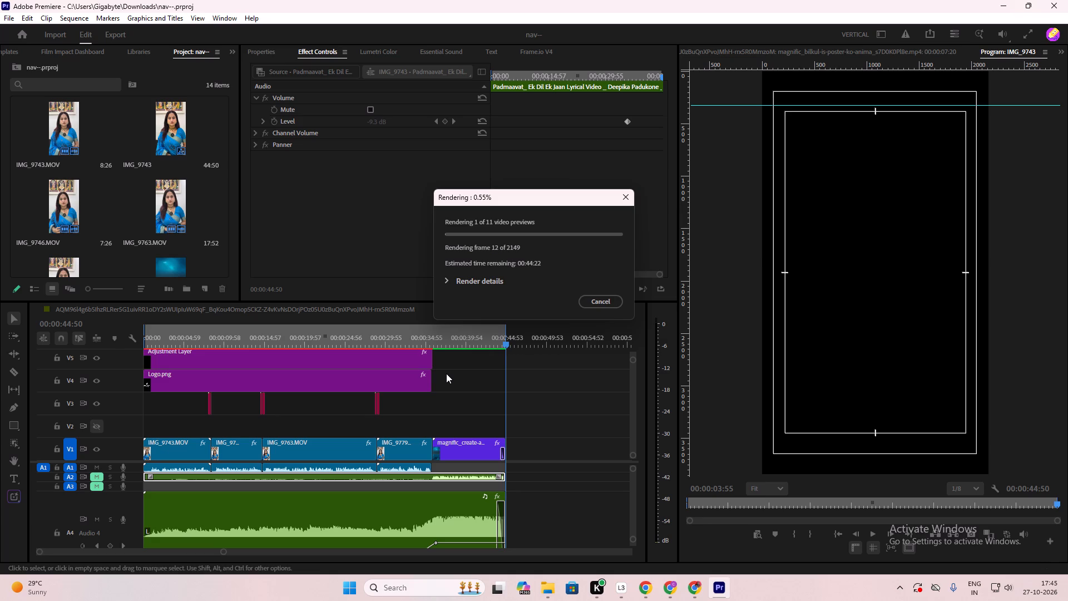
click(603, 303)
Return to the launch video's sequence and start rendering its video previews.
click(316, 311)
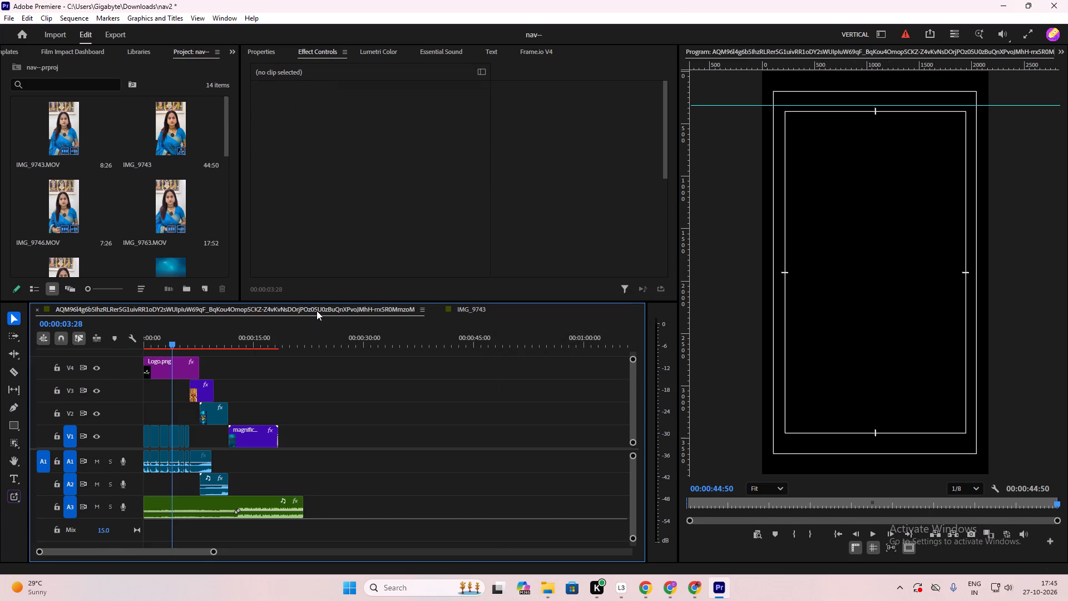
click(338, 395)
key(Return)
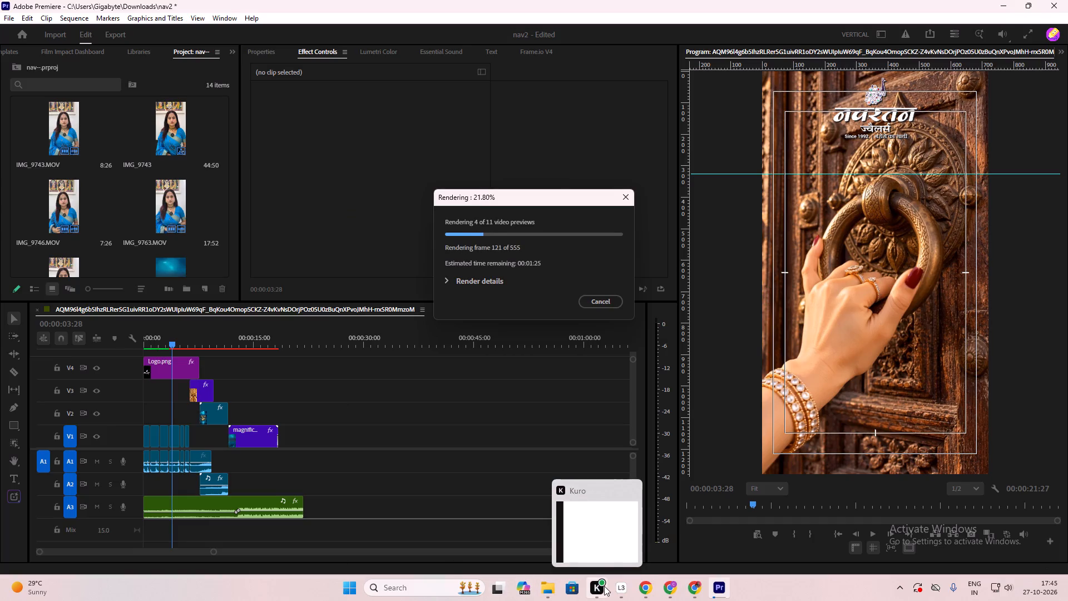
Switch to Loggy3 to review today's session list while the previews render, and minimize it again.
click(621, 587)
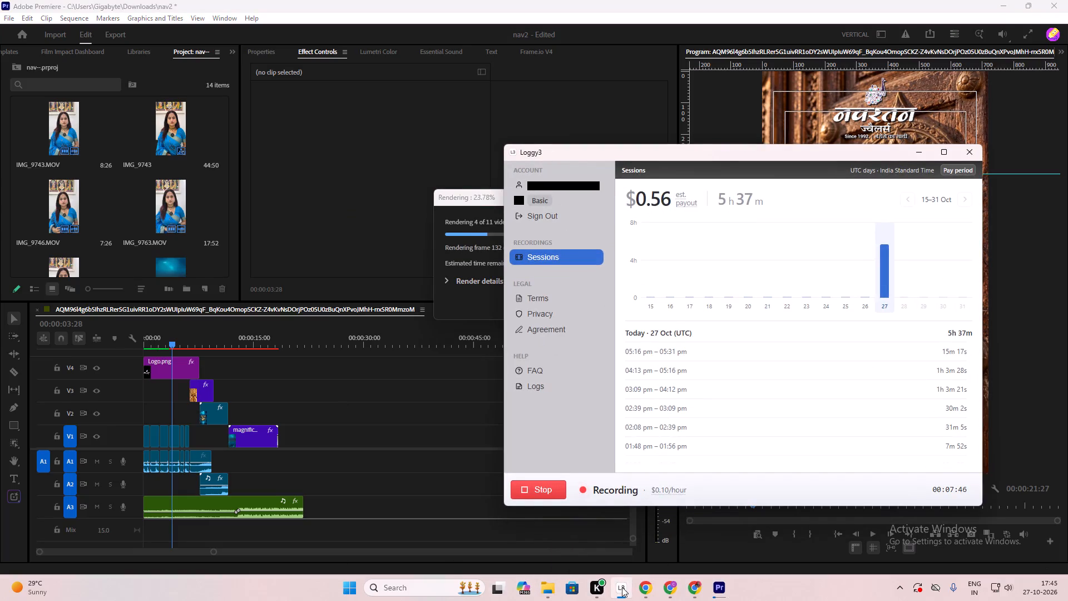
click(953, 355)
click(953, 351)
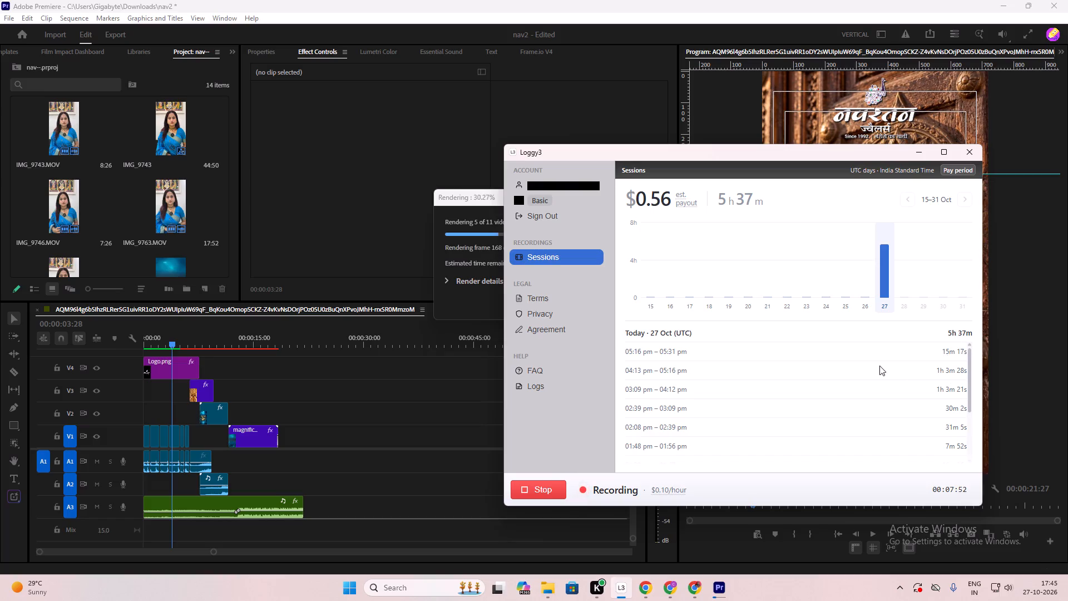
scroll(818, 403, down, 5)
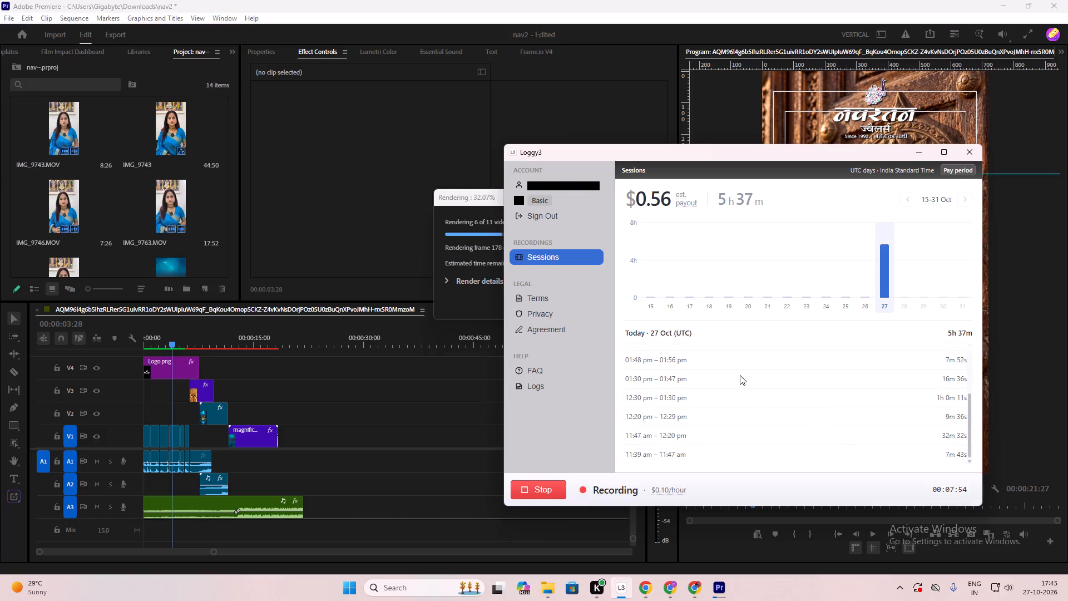
scroll(746, 371, down, 6)
scroll(752, 382, up, 11)
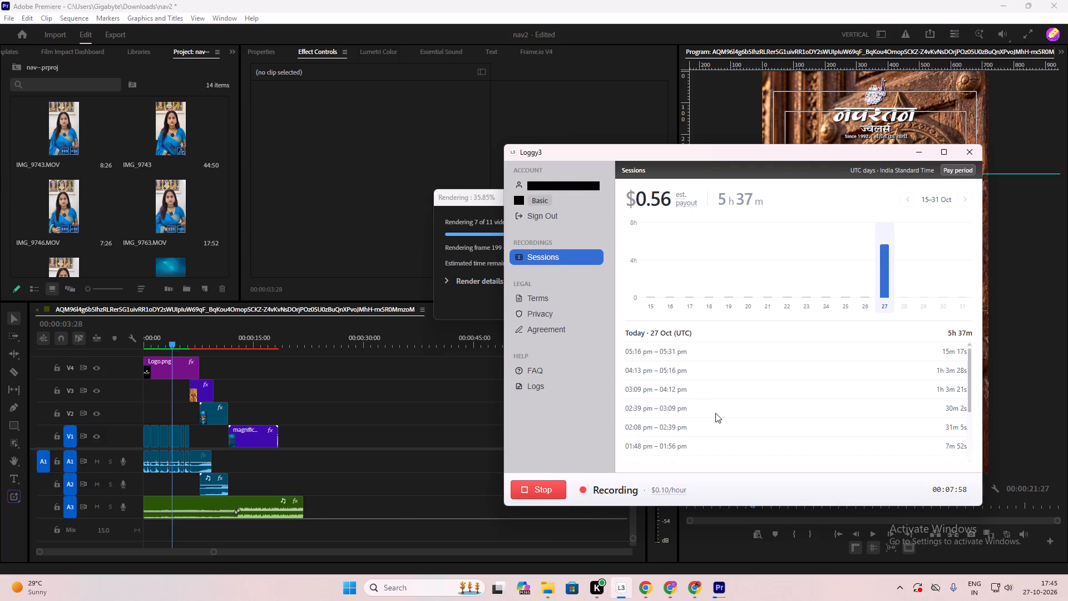
click(917, 151)
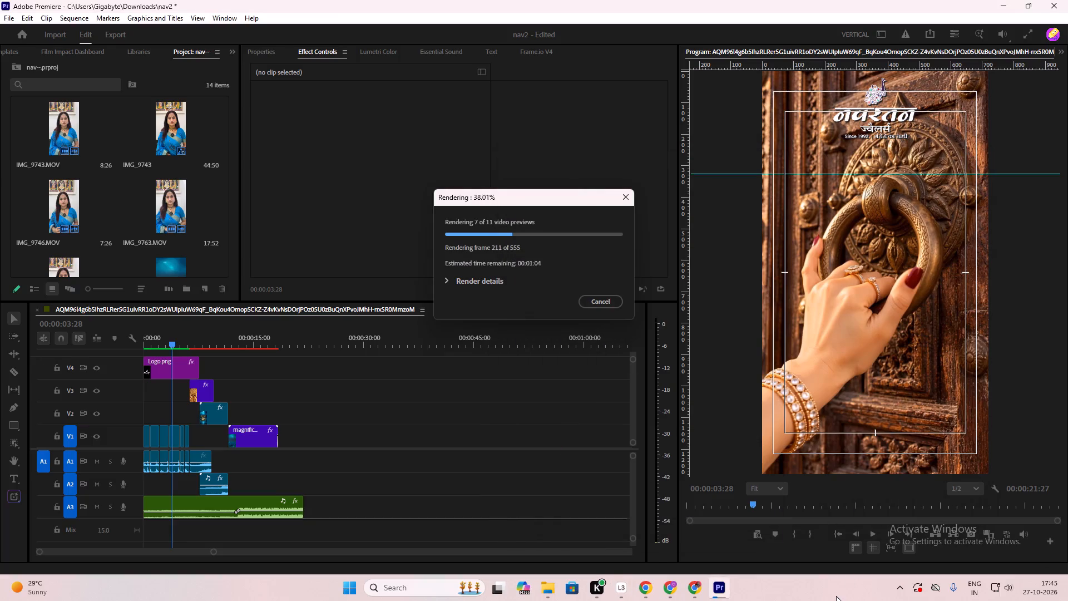
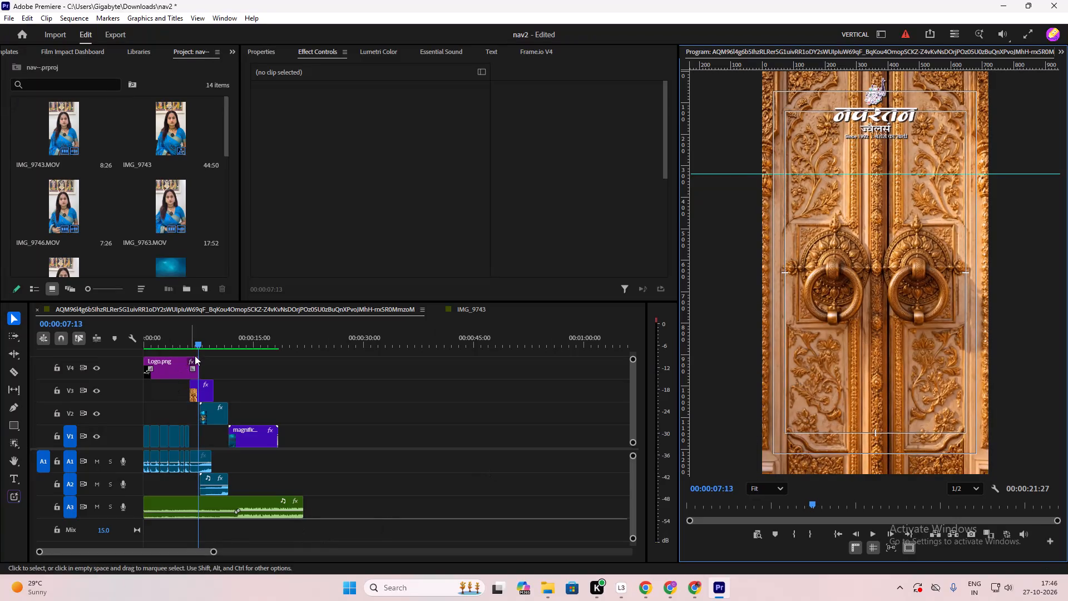
Enlarge the timeline's audio tracks, shift the A3 song's volume-rise keyframes earlier to begin at about 00:00:11:09, and play from the sequence start.
drag(200, 343, 96, 373)
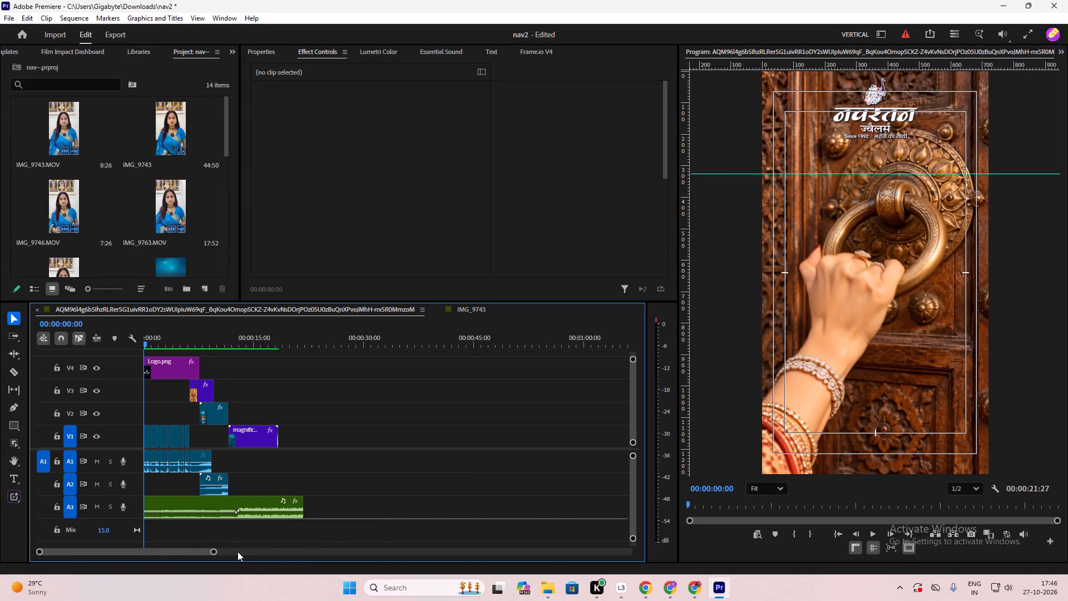
drag(212, 551, 146, 564)
drag(356, 302, 365, 184)
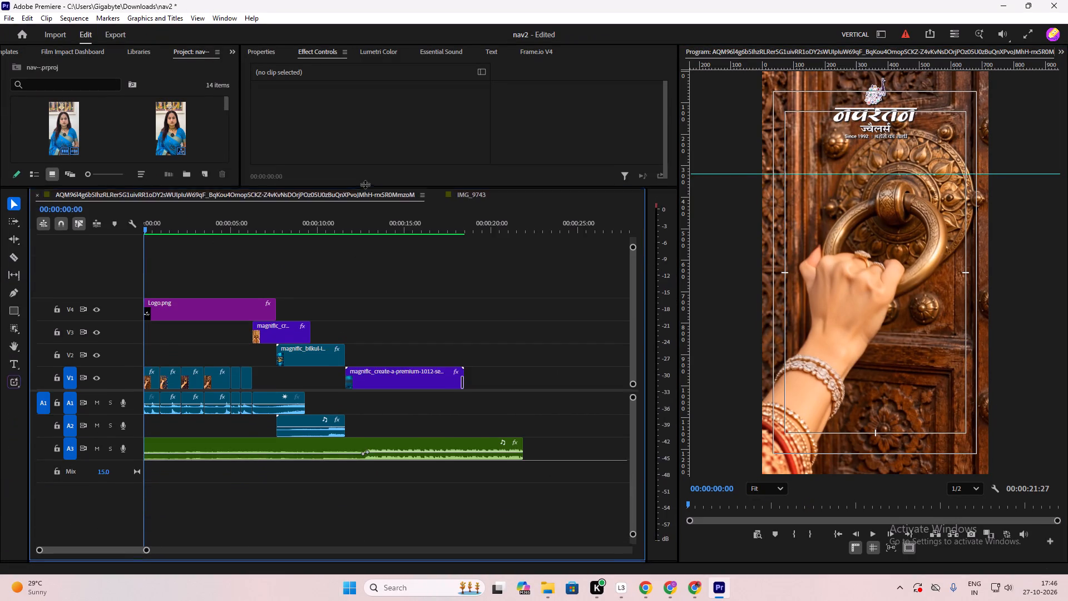
drag(365, 184, 377, 114)
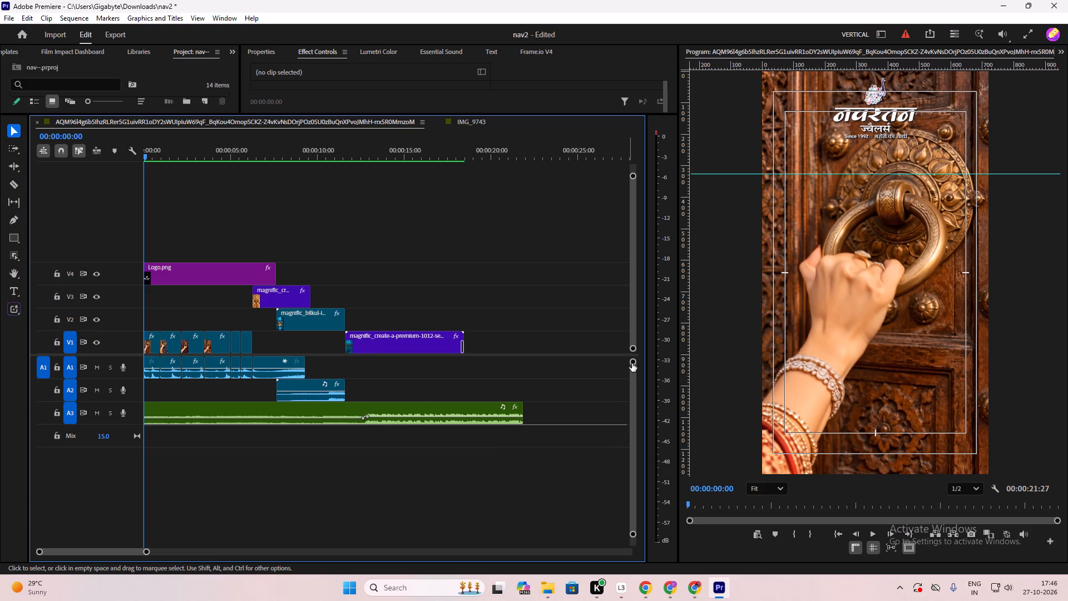
drag(632, 363, 634, 390)
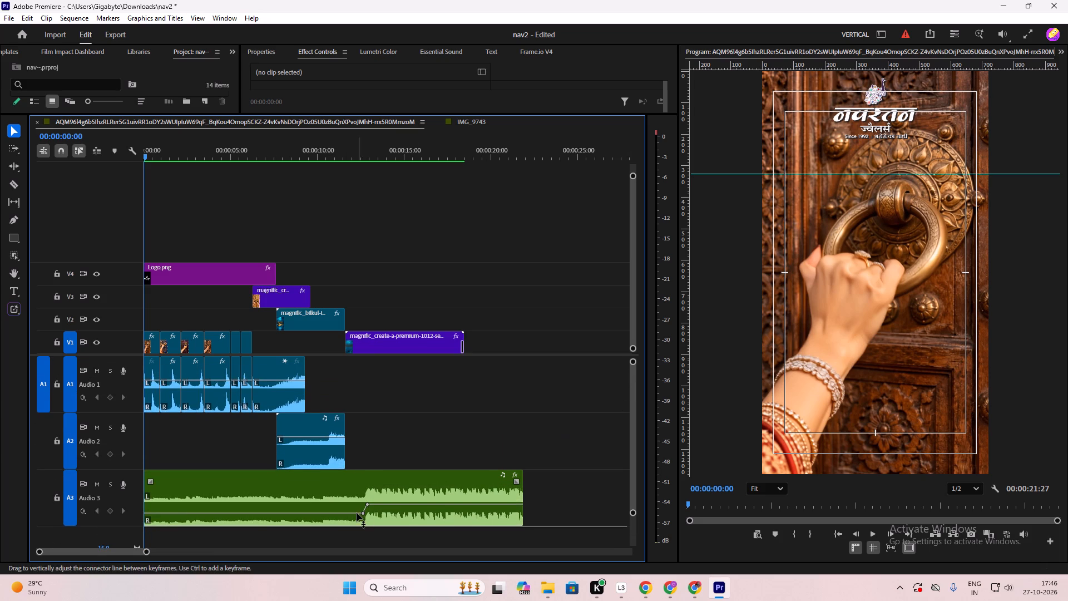
drag(363, 515, 344, 515)
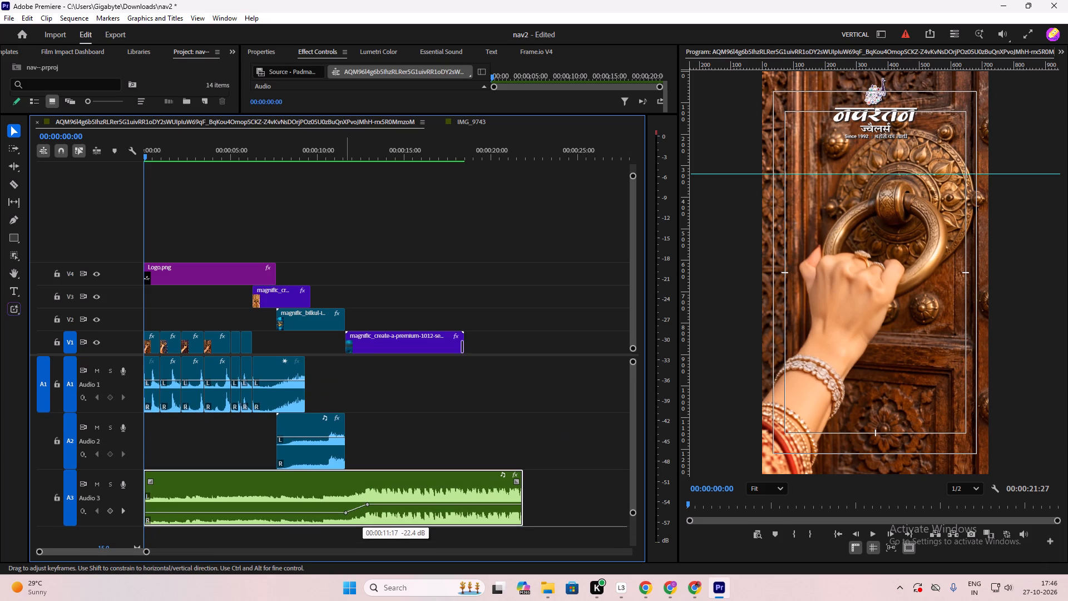
drag(344, 515, 340, 514)
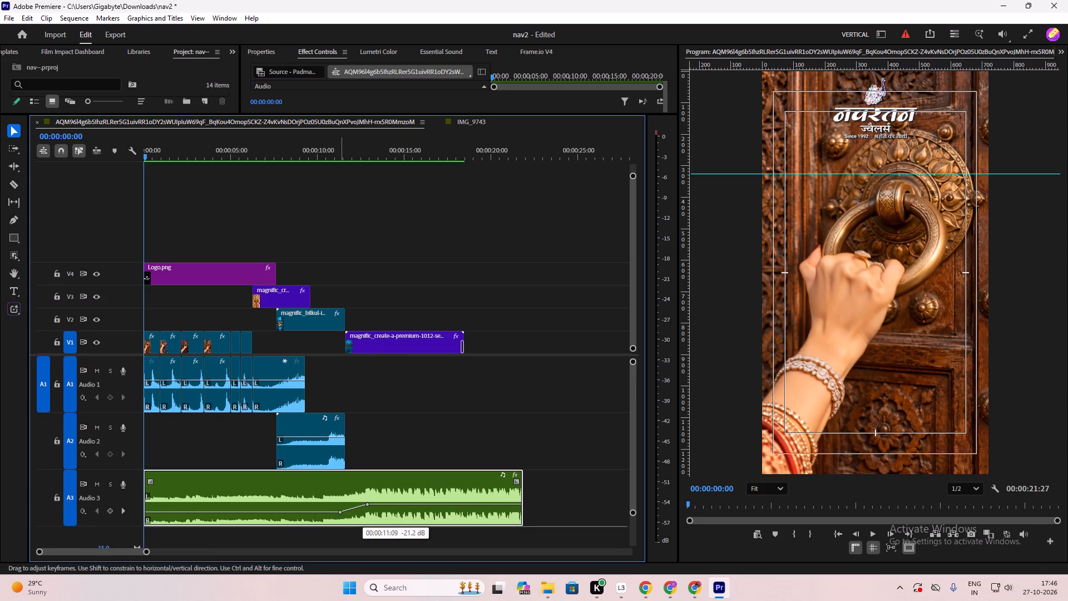
drag(340, 514, 339, 515)
drag(368, 505, 359, 505)
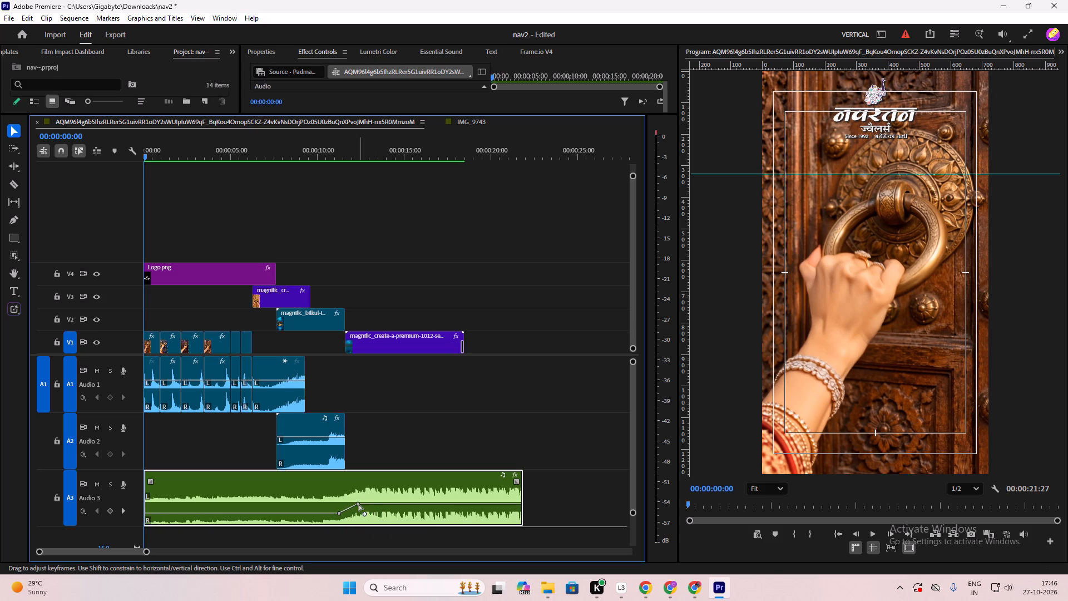
key(space)
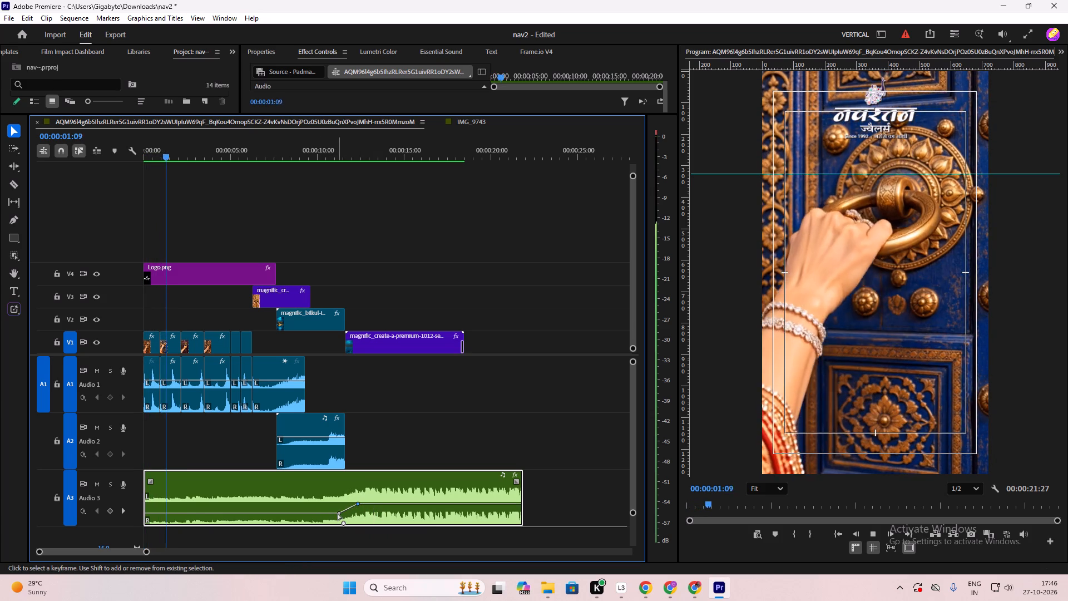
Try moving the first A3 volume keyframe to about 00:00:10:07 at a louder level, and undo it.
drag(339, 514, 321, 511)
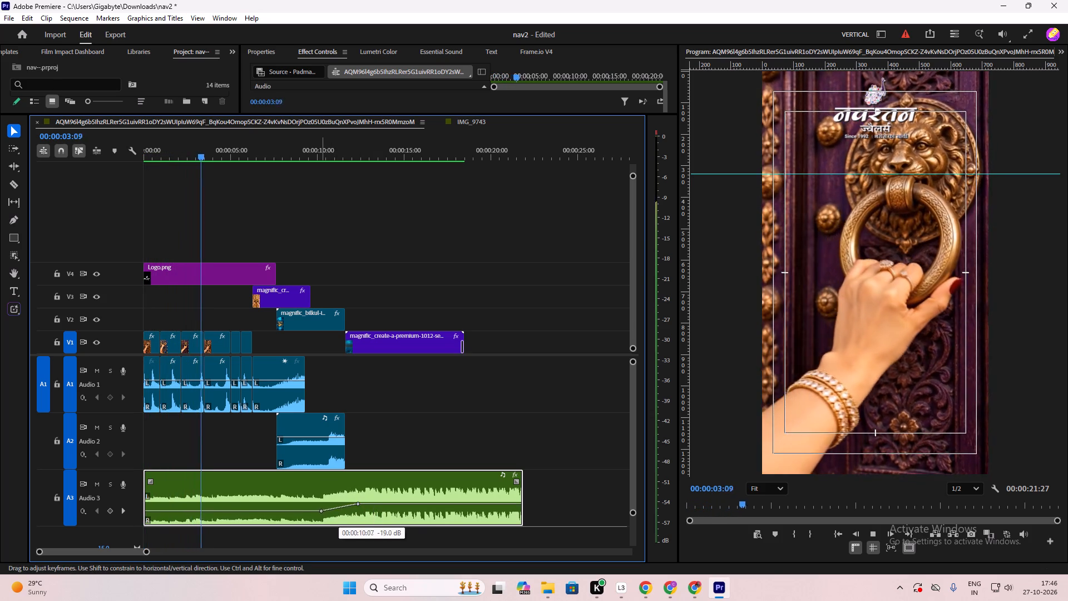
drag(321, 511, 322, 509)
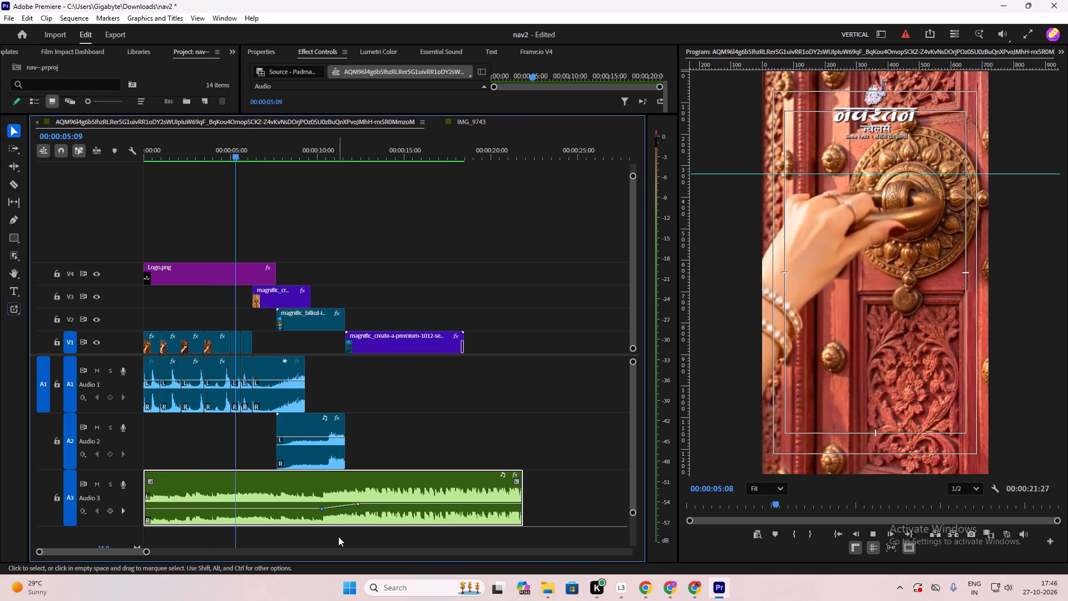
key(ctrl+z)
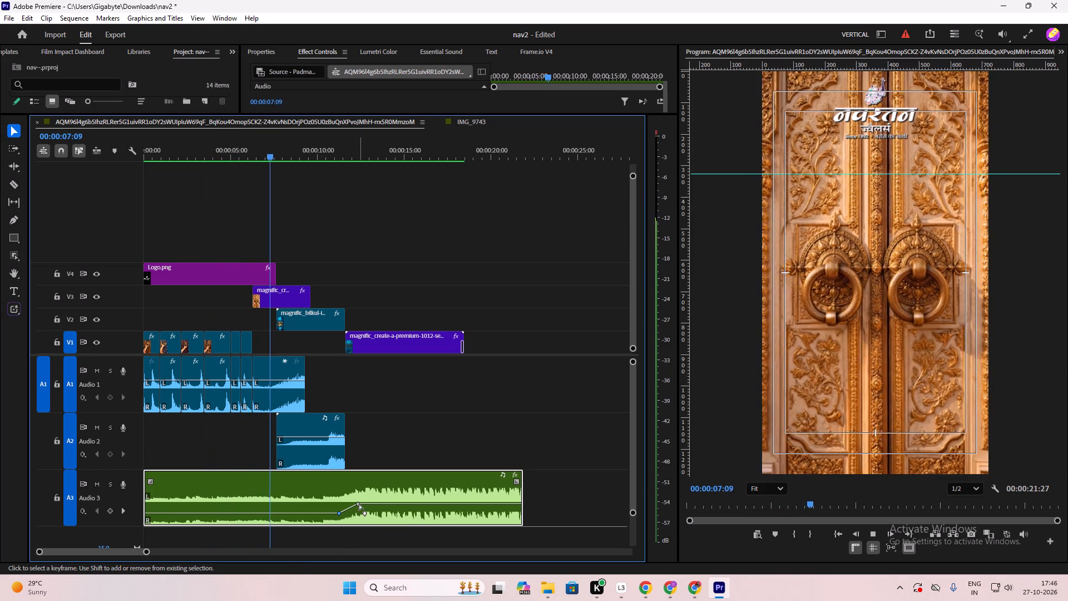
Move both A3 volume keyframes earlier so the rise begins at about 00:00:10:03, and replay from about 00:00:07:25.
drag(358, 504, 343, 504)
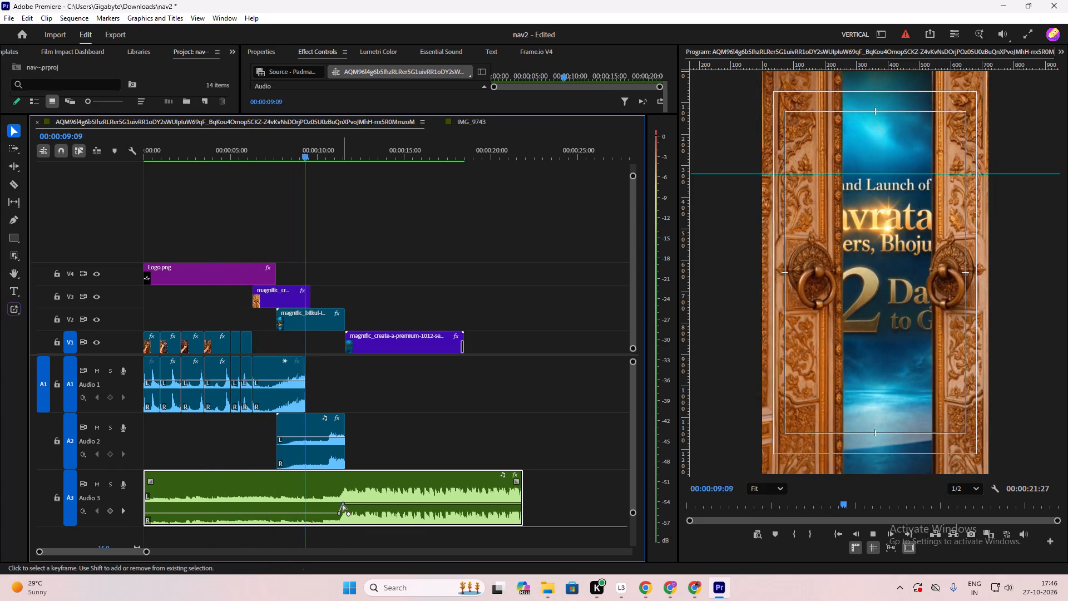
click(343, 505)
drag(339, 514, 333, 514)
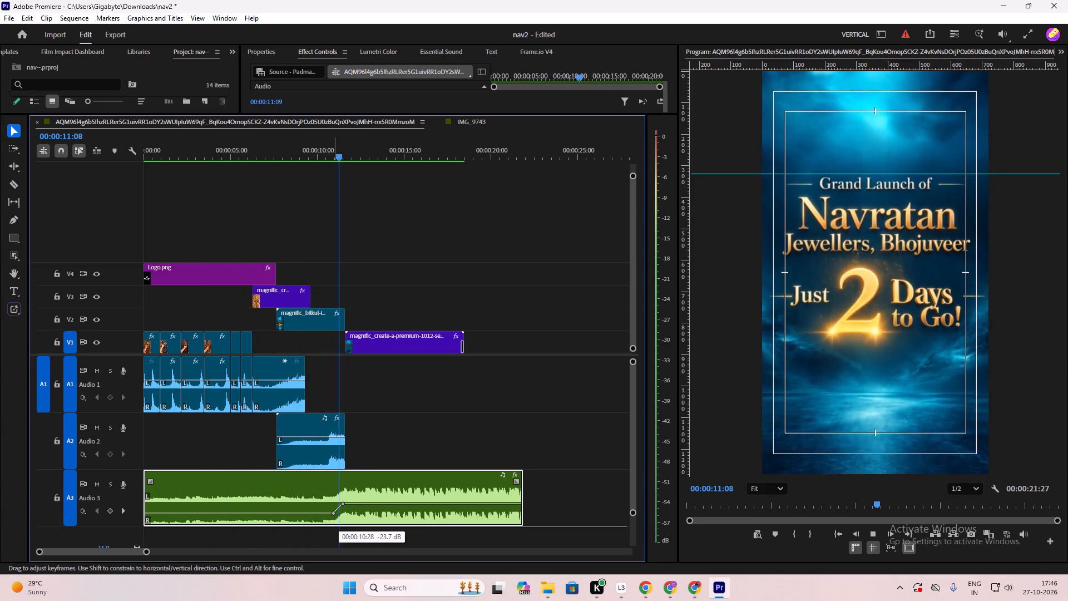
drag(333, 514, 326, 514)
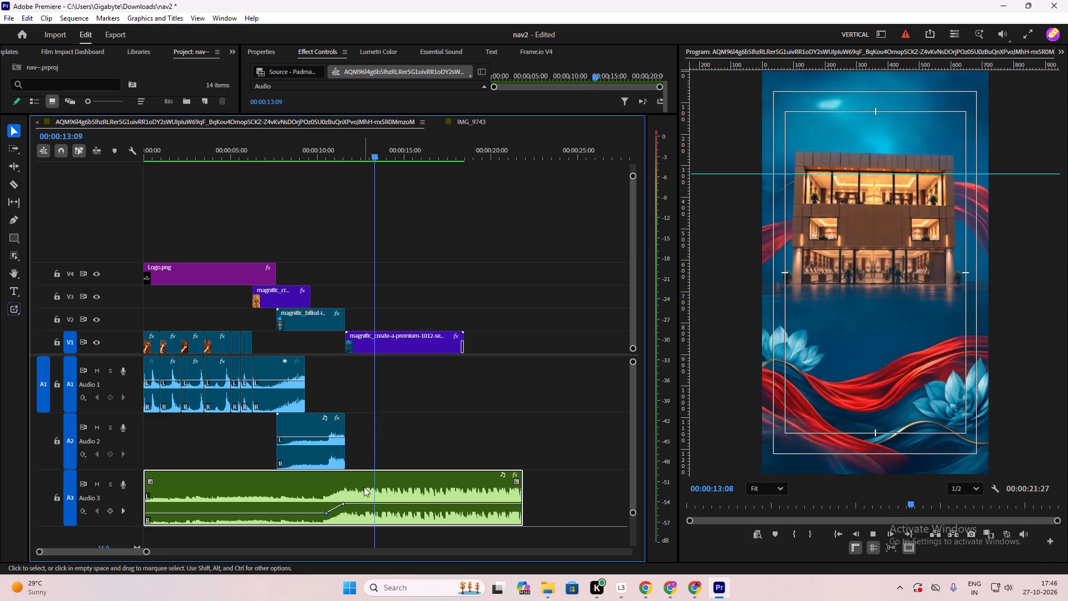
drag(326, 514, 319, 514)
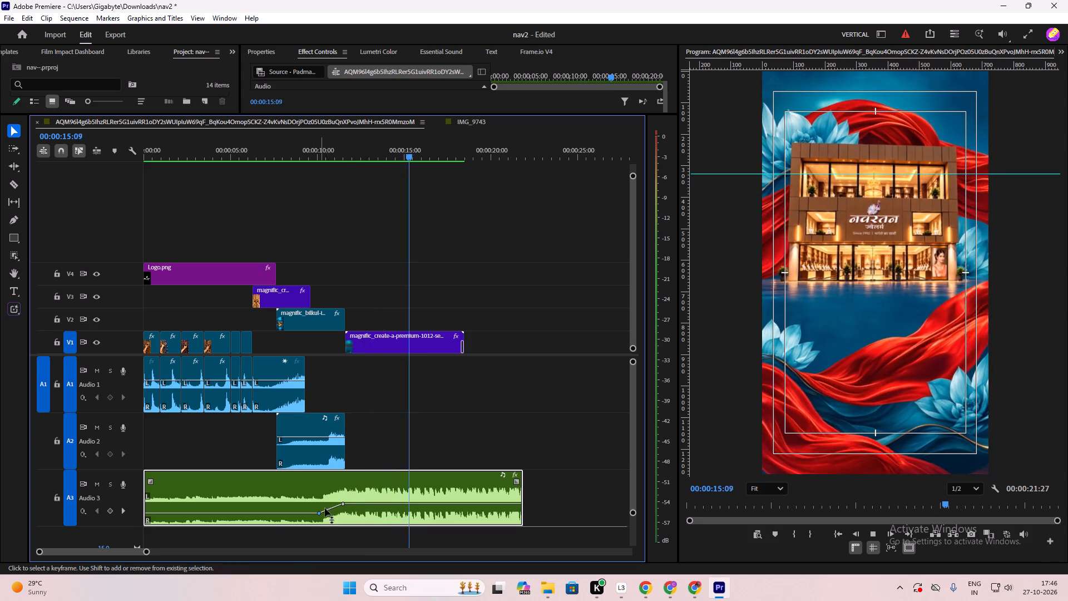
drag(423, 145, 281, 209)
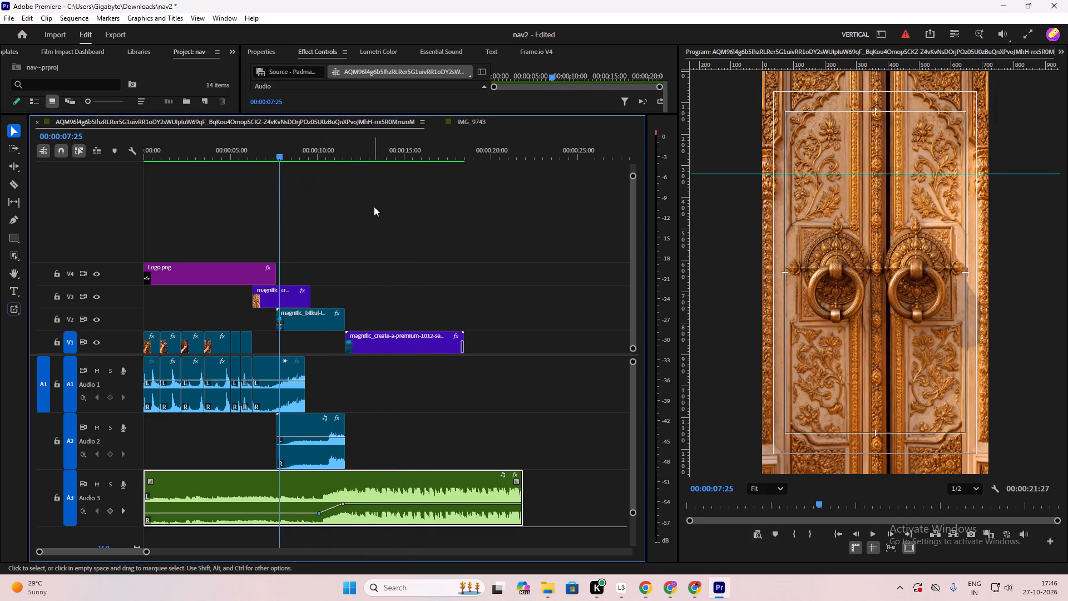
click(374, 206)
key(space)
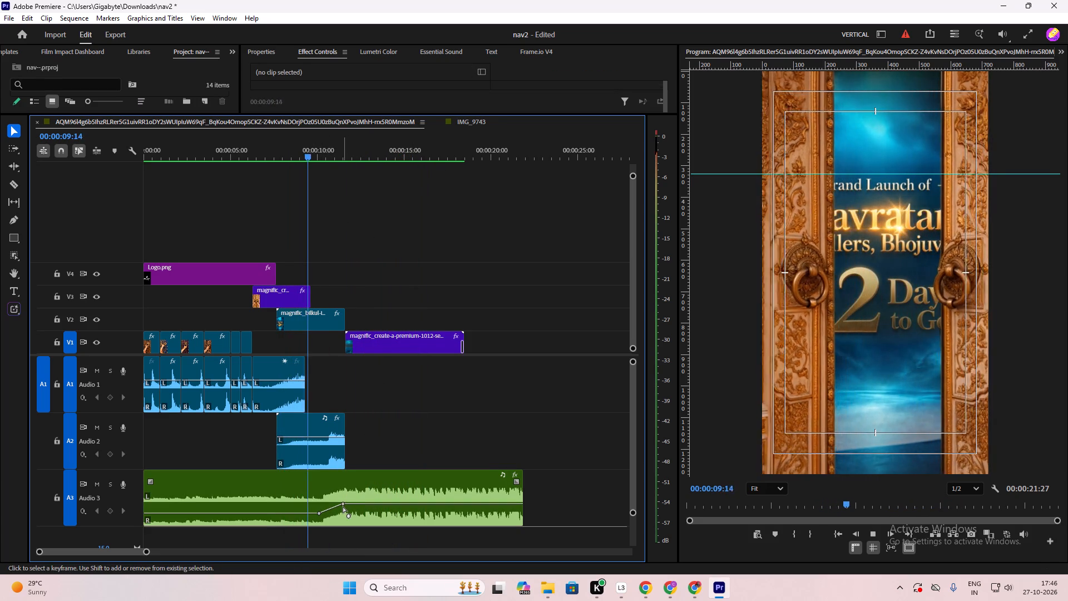
Reposition the A3 song's volume rise from about -20 dB at 00:00:07:24 to about -8 dB near 00:00:08:25.
drag(343, 503, 340, 503)
key(space)
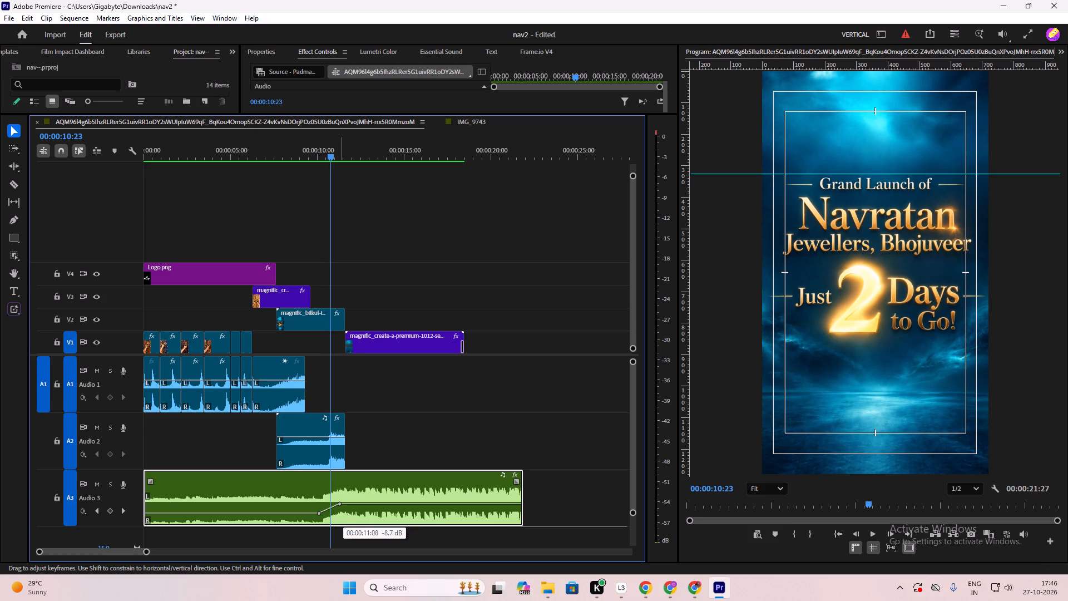
drag(340, 503, 319, 502)
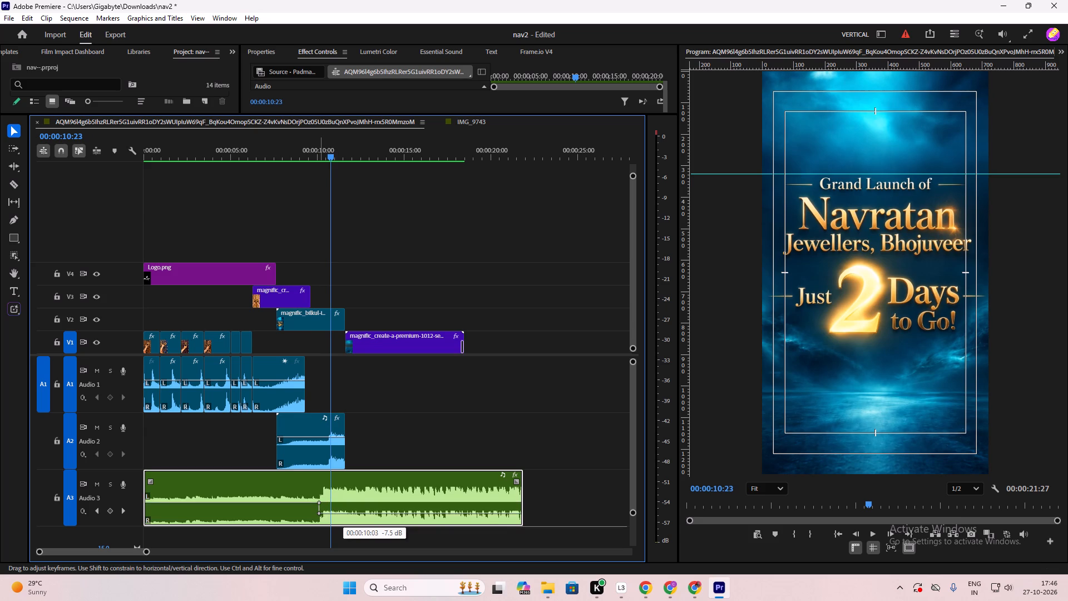
drag(319, 502, 325, 495)
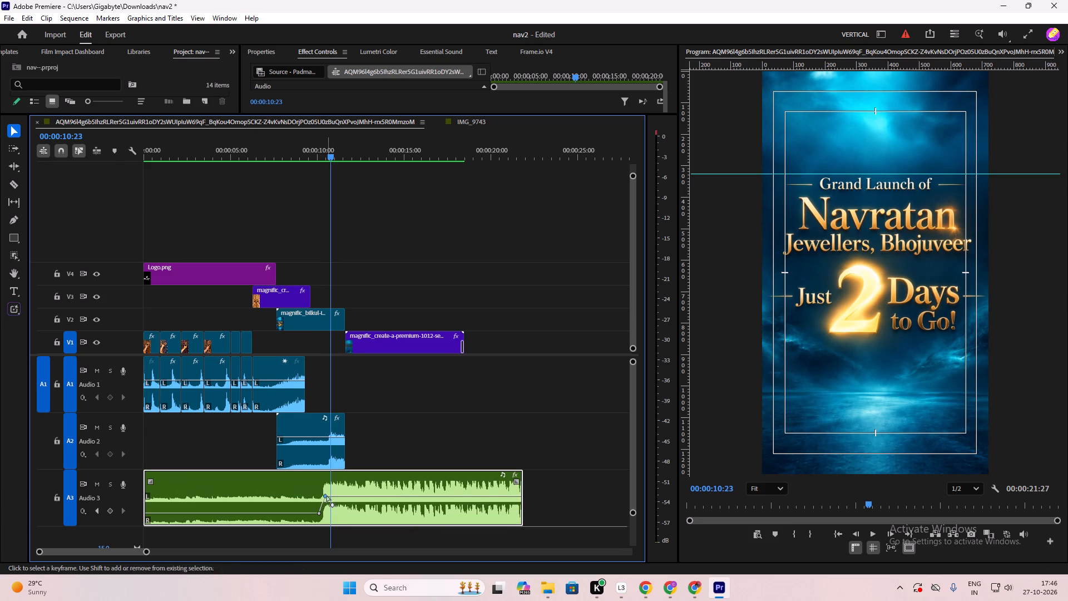
drag(320, 514, 298, 510)
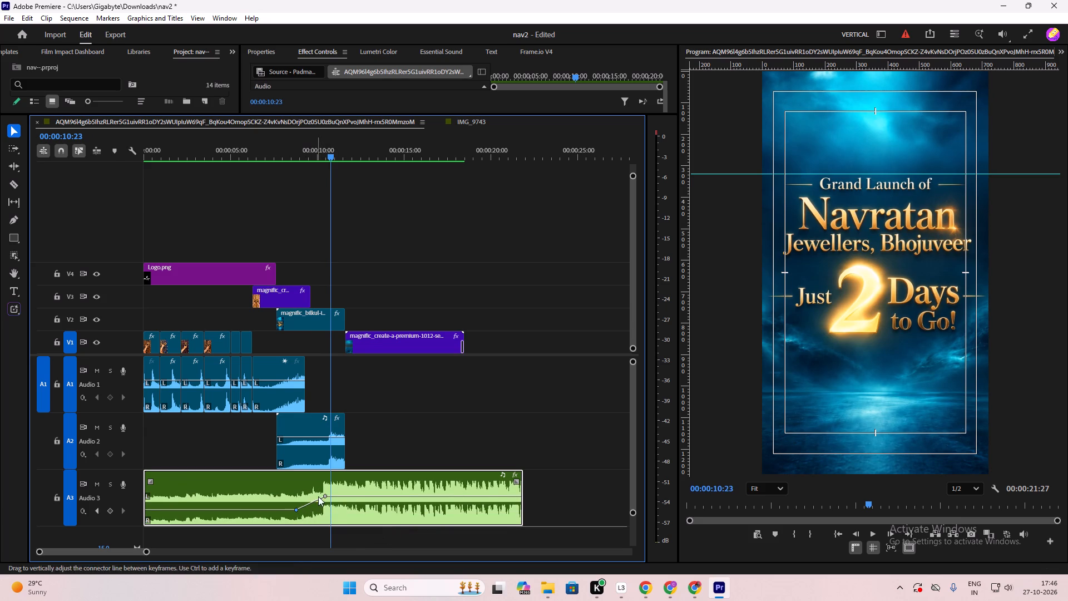
drag(325, 496, 304, 505)
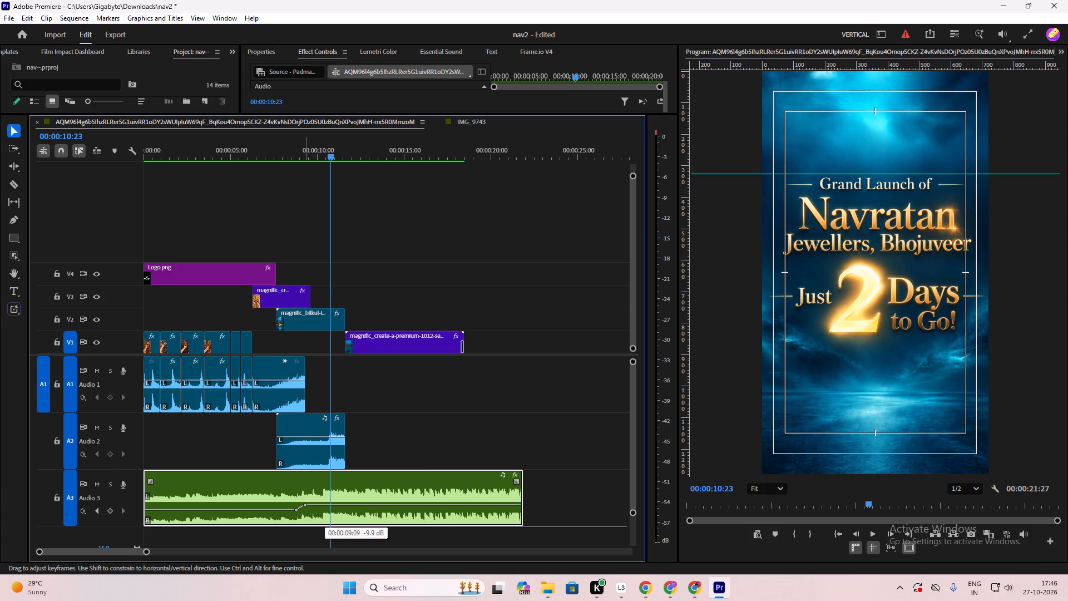
drag(304, 505, 305, 500)
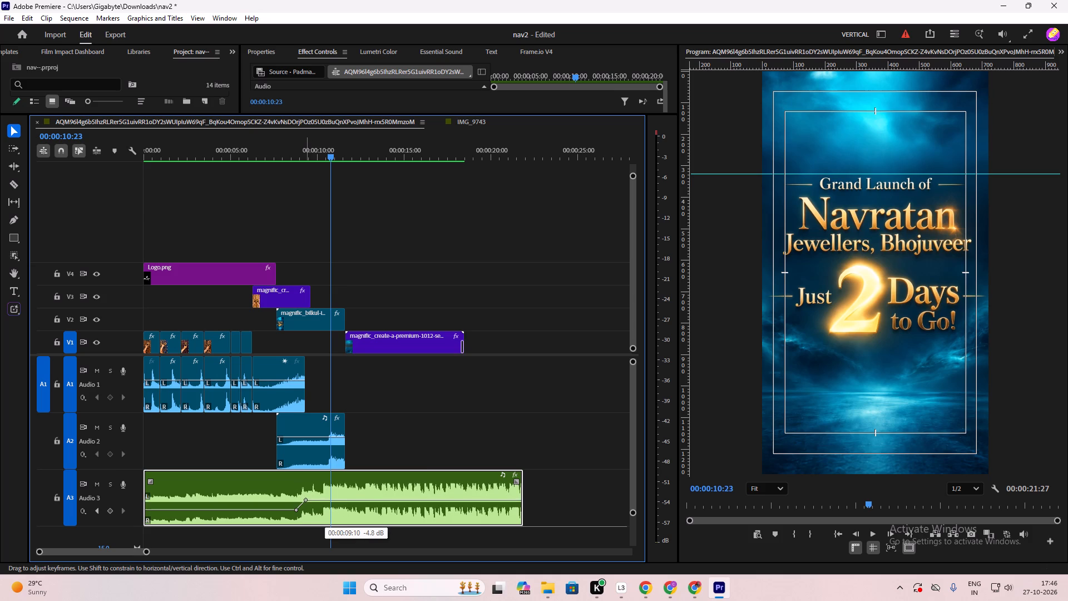
drag(305, 500, 309, 501)
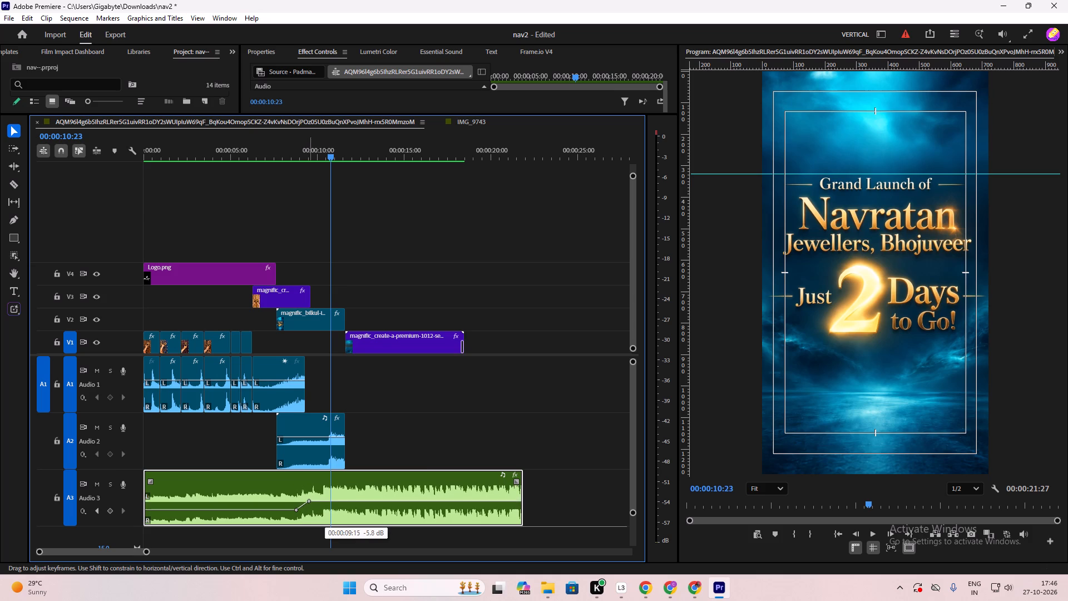
drag(309, 501, 309, 501)
drag(296, 511, 279, 513)
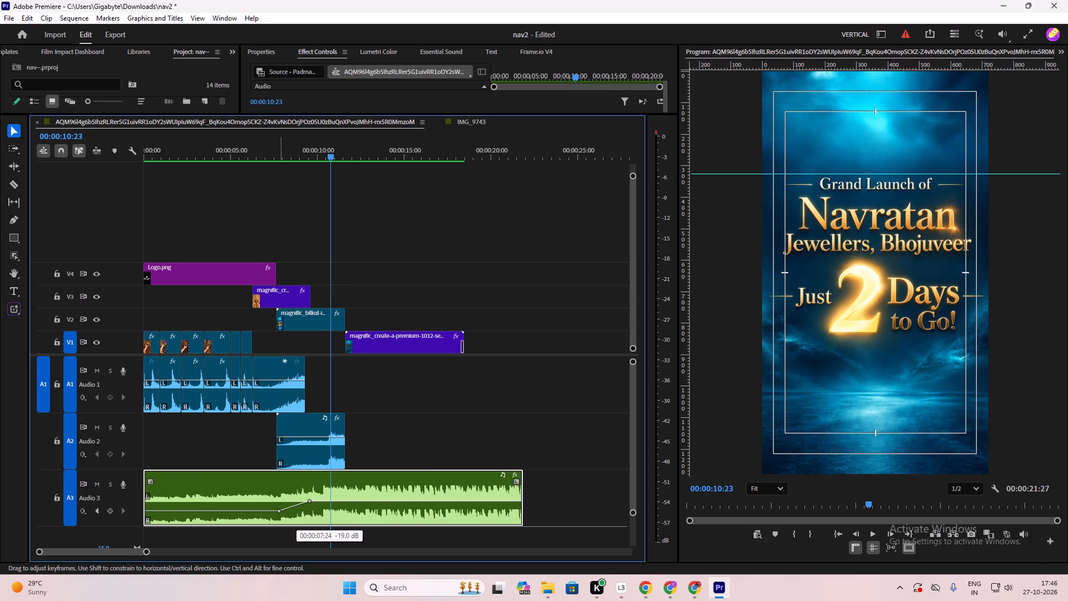
drag(279, 513, 278, 515)
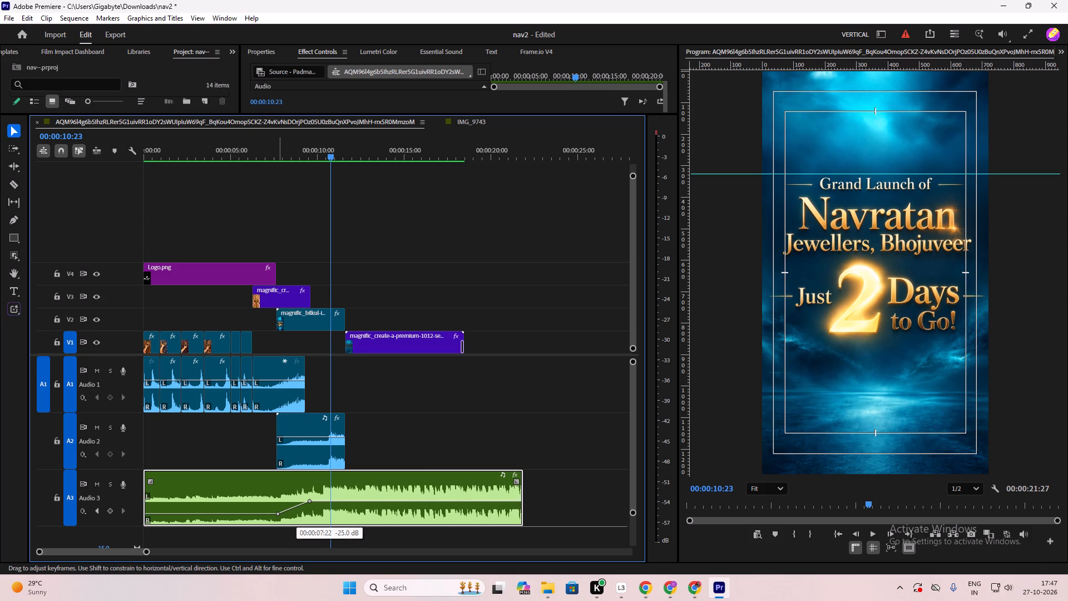
drag(278, 515, 279, 513)
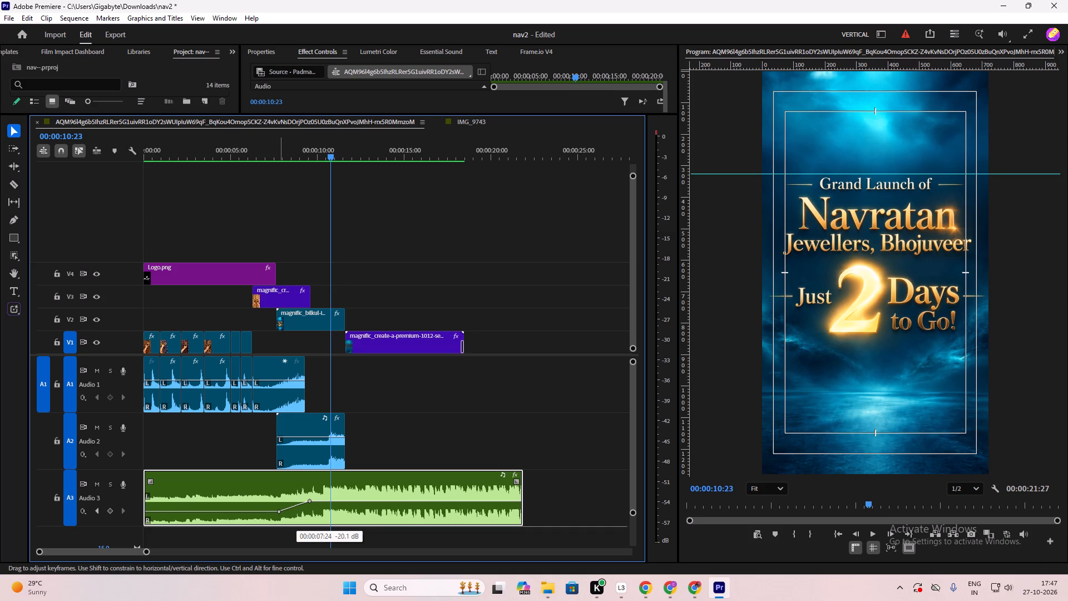
drag(279, 513, 279, 514)
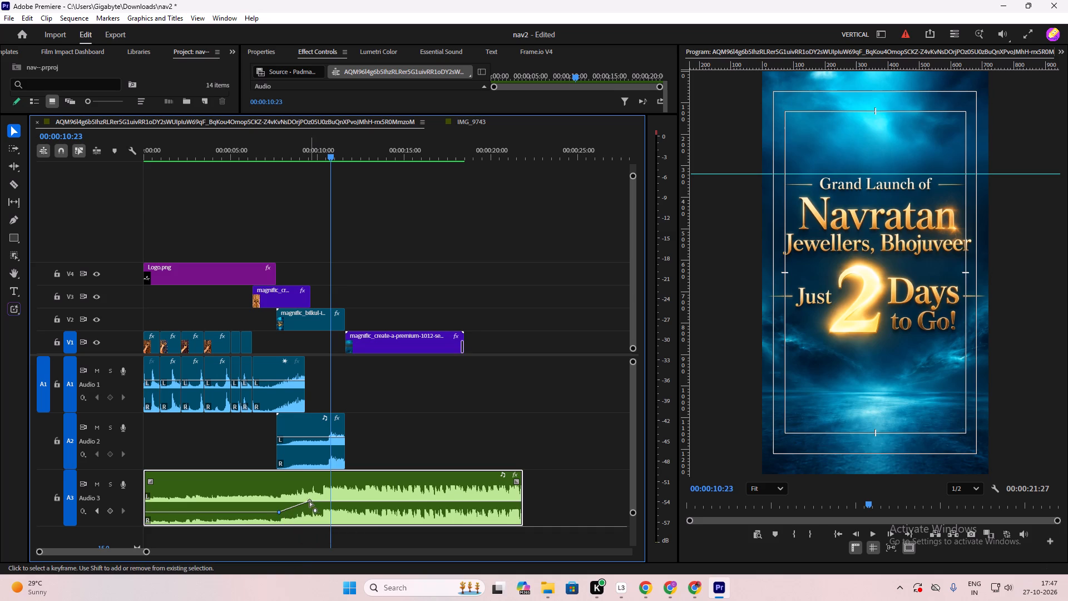
drag(309, 501, 297, 504)
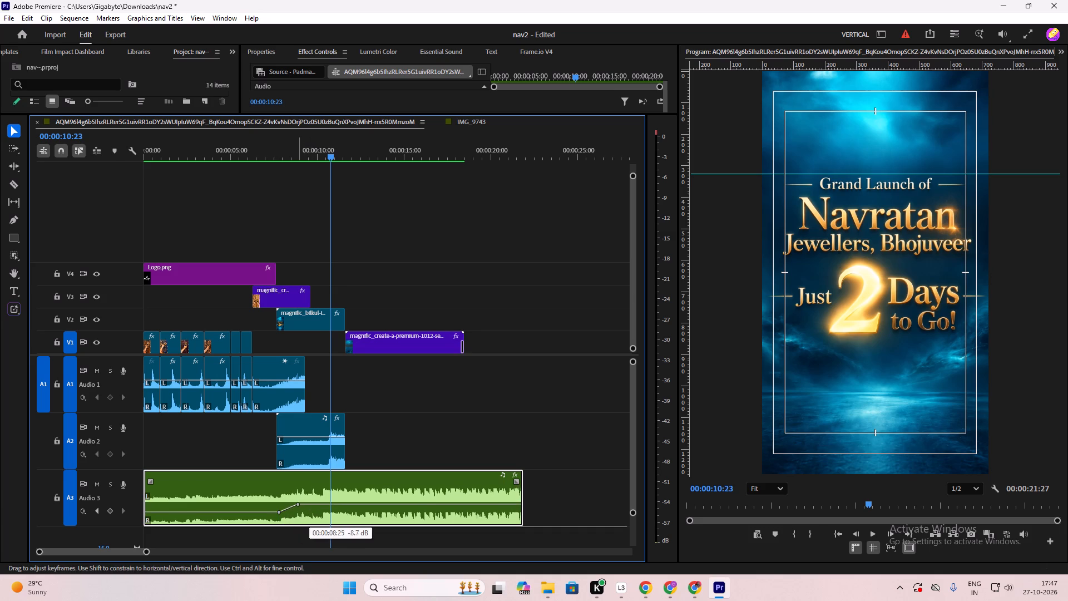
drag(297, 504, 296, 503)
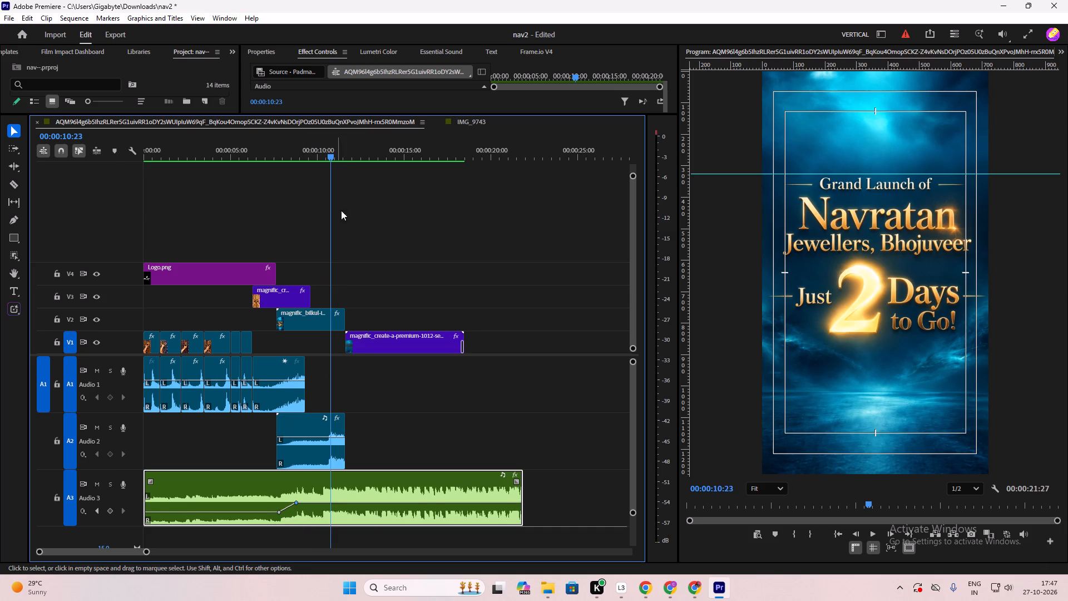
Play the sequence twice from around the A3 volume rise to check the music under the door-opening and closing clips.
drag(332, 146, 265, 233)
click(338, 220)
key(space)
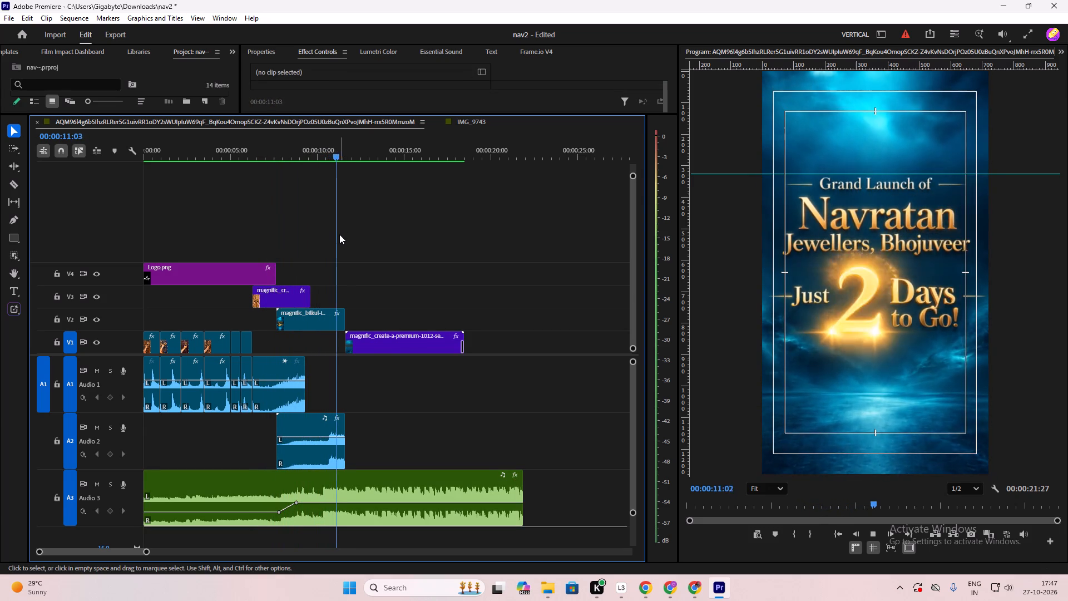
key(space)
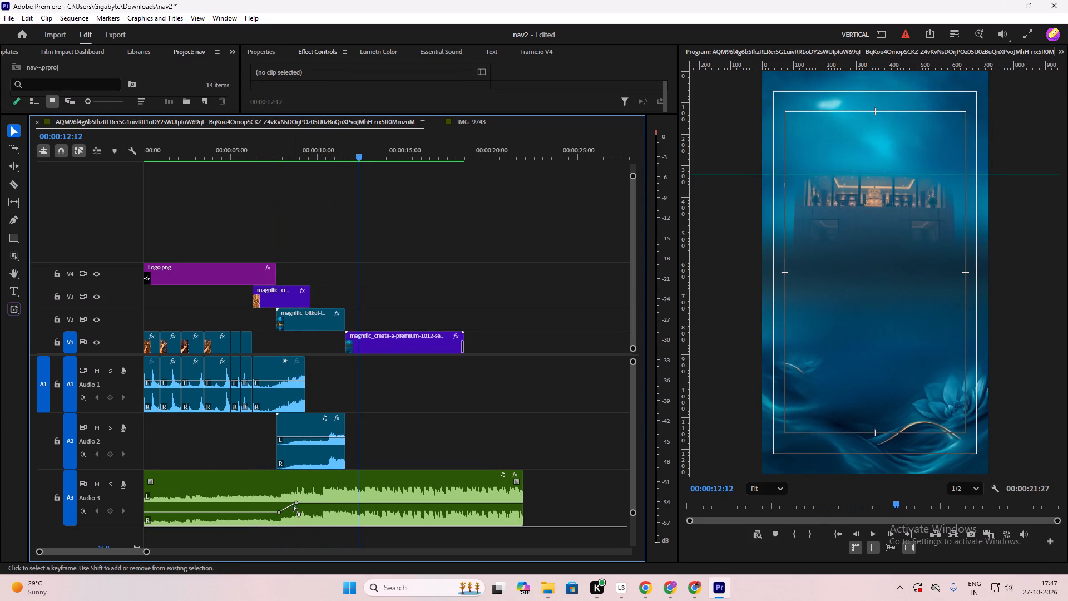
click(296, 503)
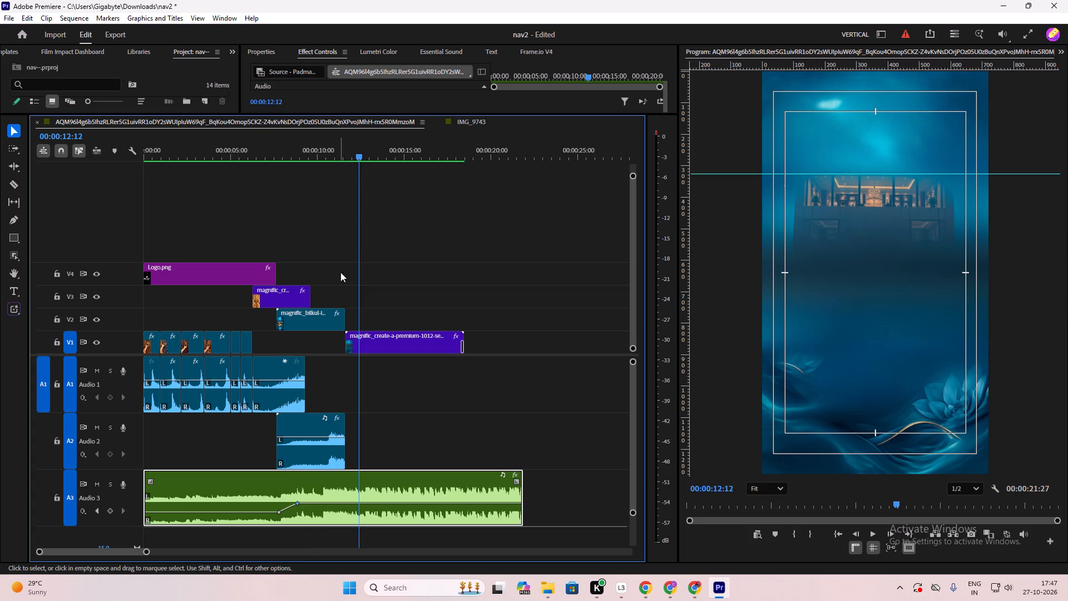
drag(357, 149, 284, 231)
click(385, 201)
key(space)
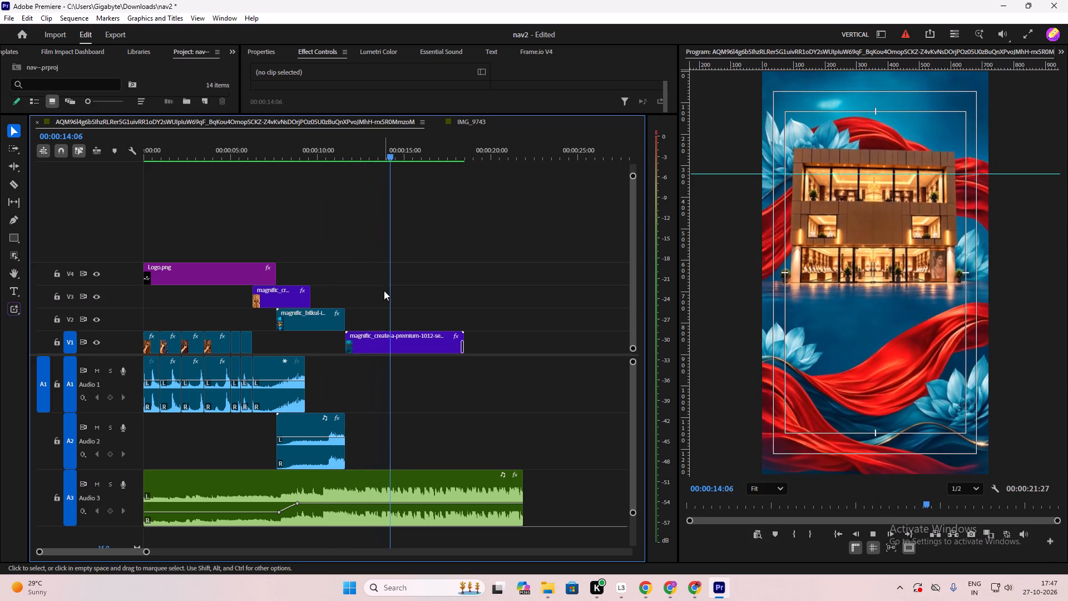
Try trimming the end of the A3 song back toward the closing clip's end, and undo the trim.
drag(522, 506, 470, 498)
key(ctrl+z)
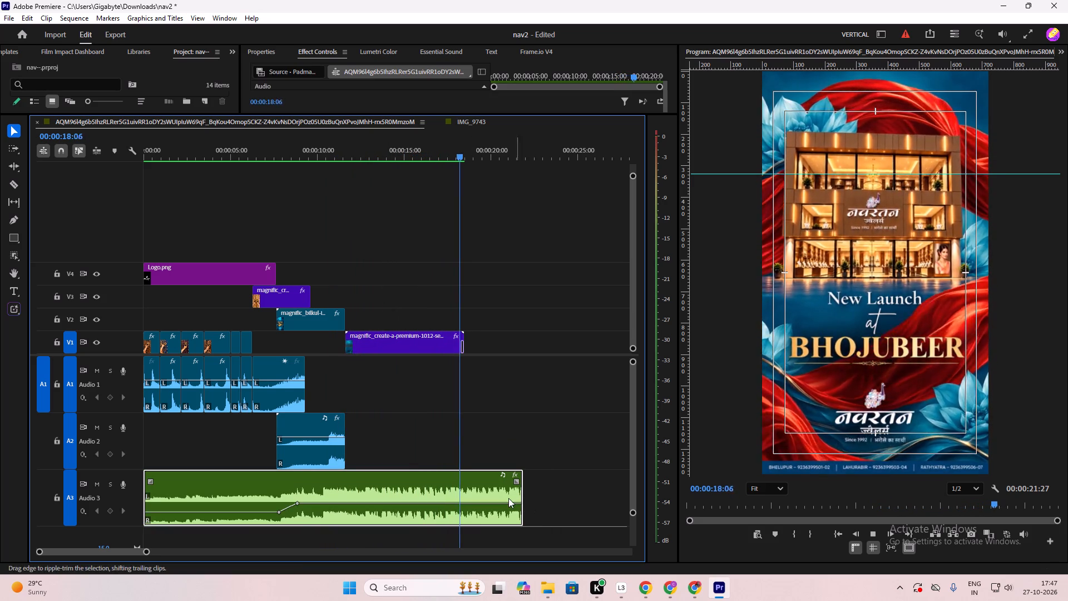
Trim the end of the A3 song back to a duration of about 00:00:18:08, near the closing clip's end.
drag(523, 495, 462, 489)
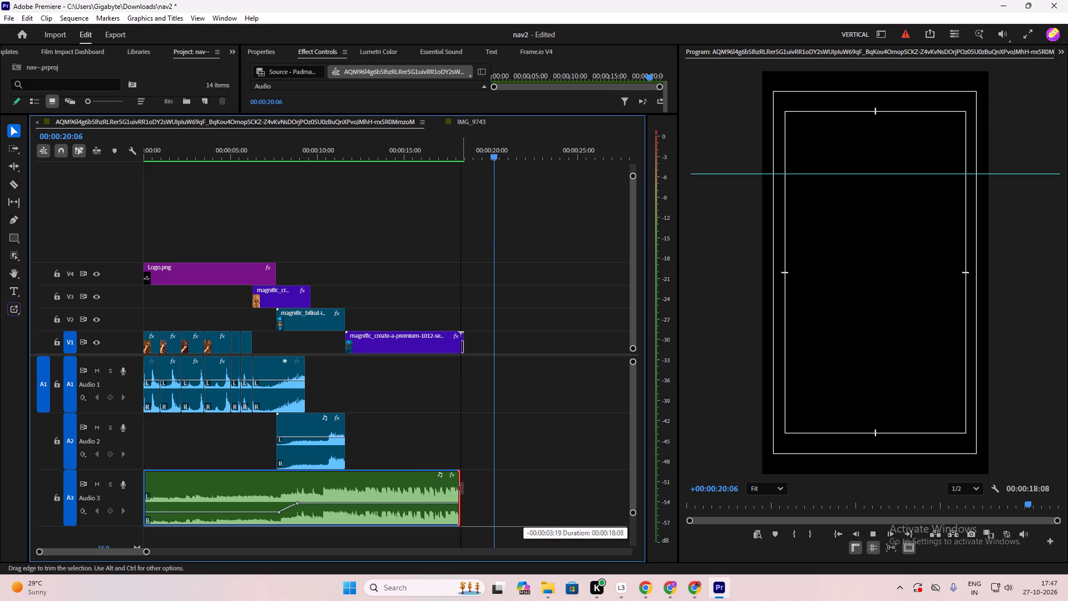
drag(462, 489, 462, 487)
drag(515, 150, 411, 220)
key(space)
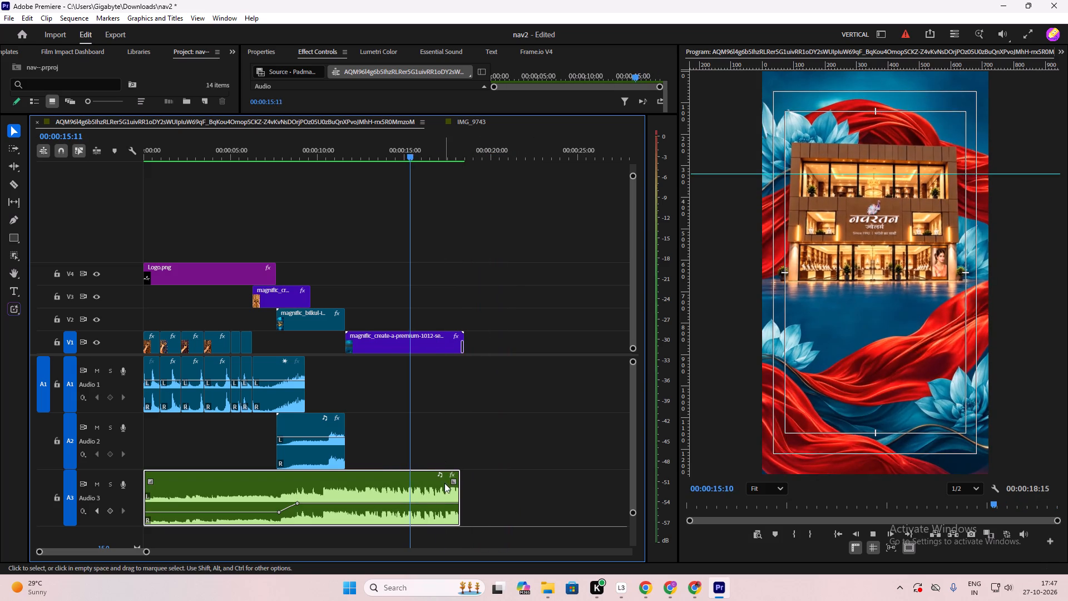
Add a short fade-out at the end of the A3 song and play through the ending.
drag(452, 482, 446, 484)
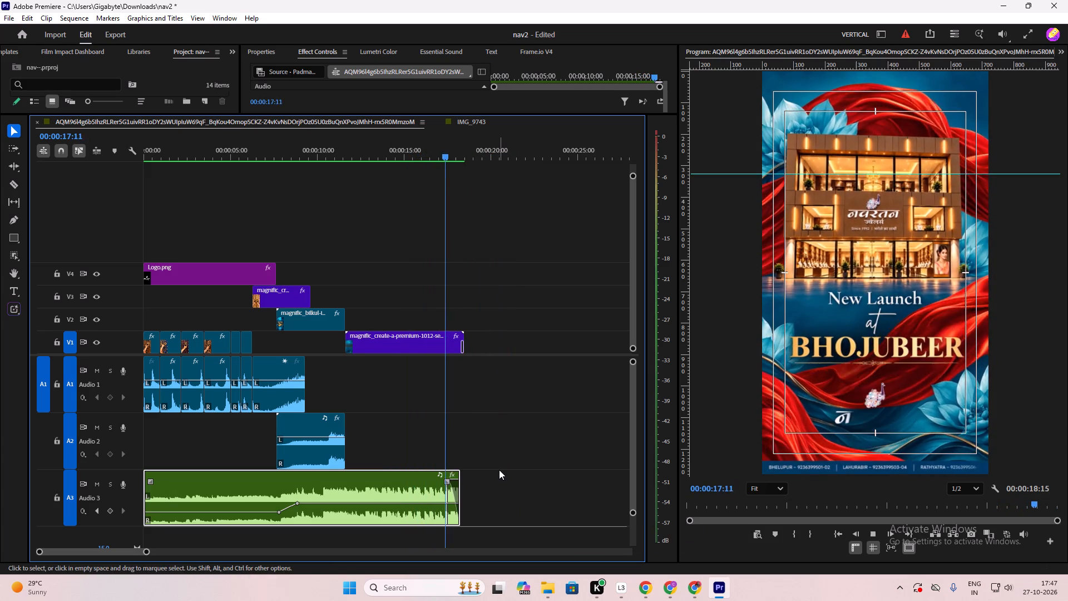
key(space)
key(space)
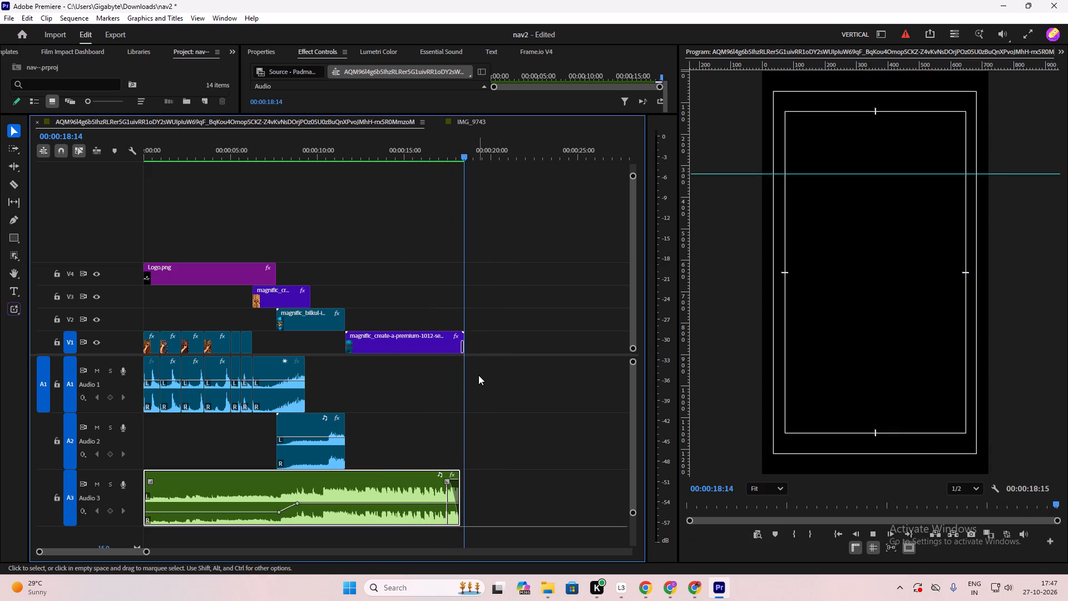
Widen the audio meters and play the closing building clip up to about 00:00:14:07 to check the music's loudness.
key(space)
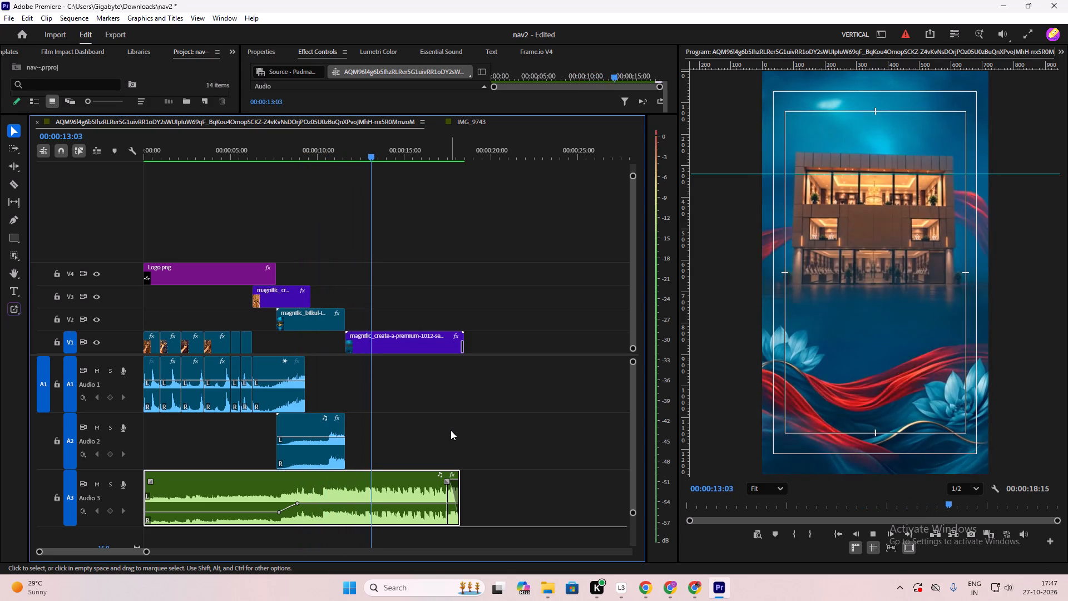
key(space)
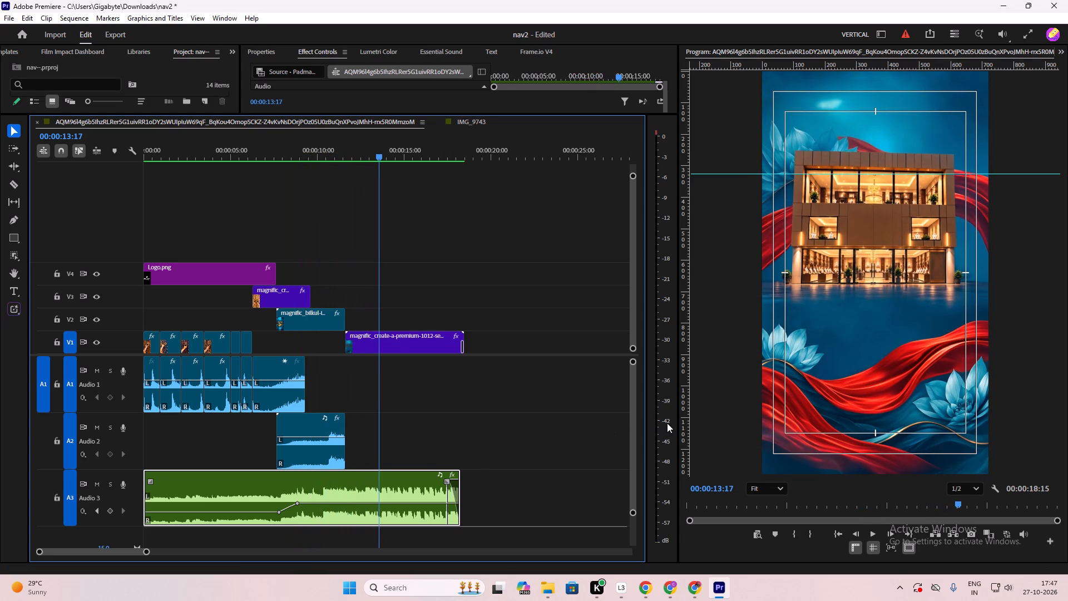
drag(645, 440, 615, 459)
key(space)
key(space)
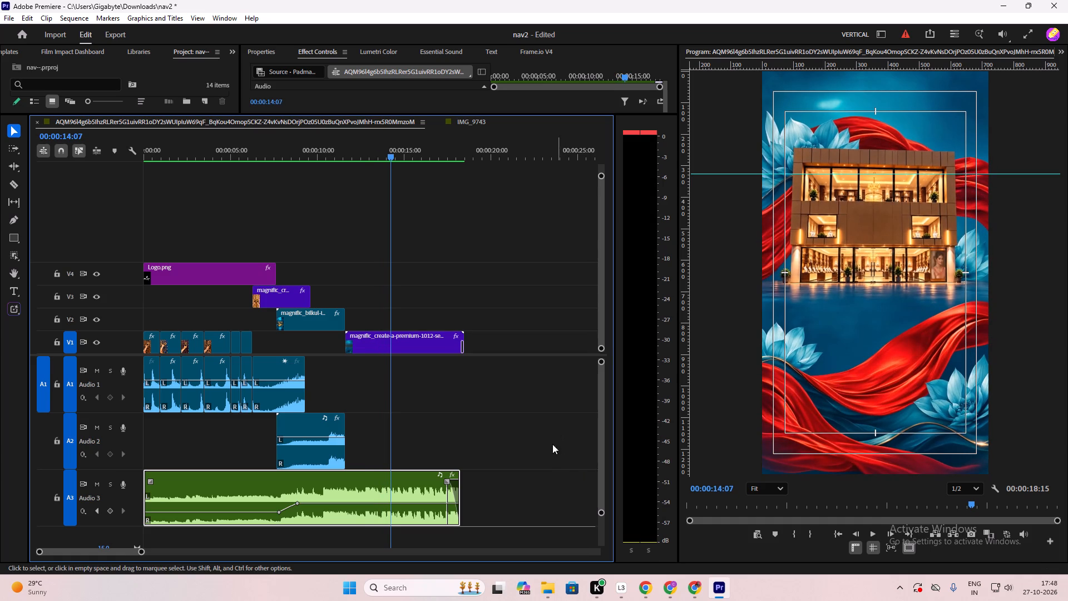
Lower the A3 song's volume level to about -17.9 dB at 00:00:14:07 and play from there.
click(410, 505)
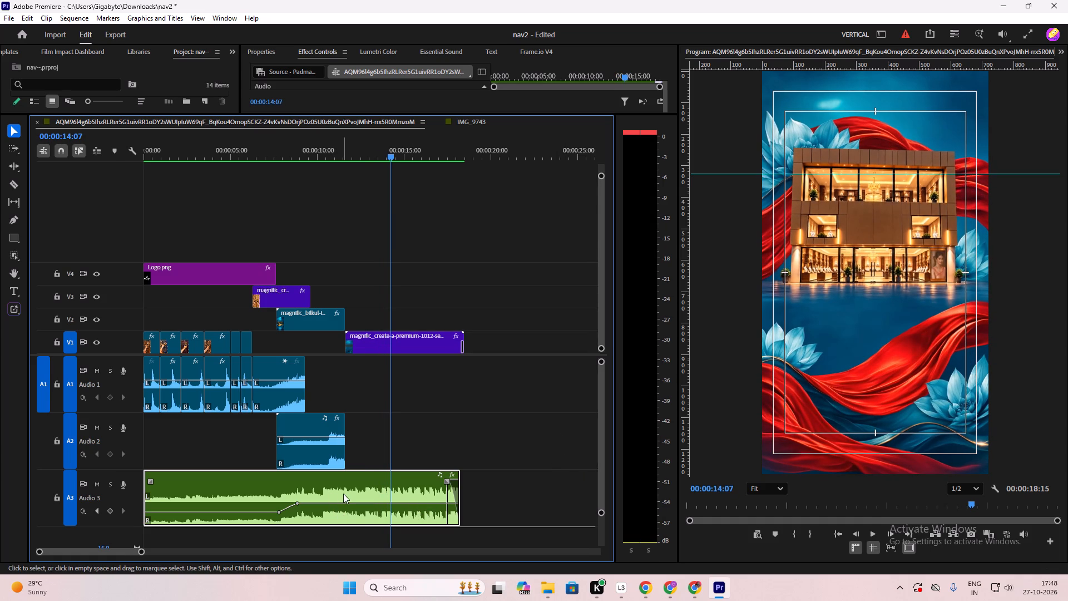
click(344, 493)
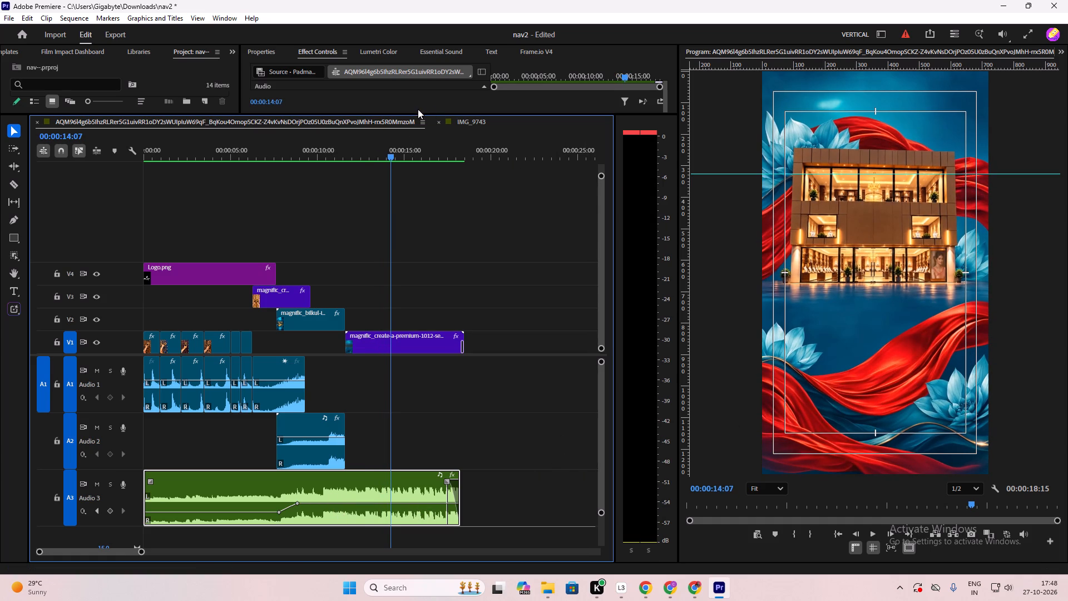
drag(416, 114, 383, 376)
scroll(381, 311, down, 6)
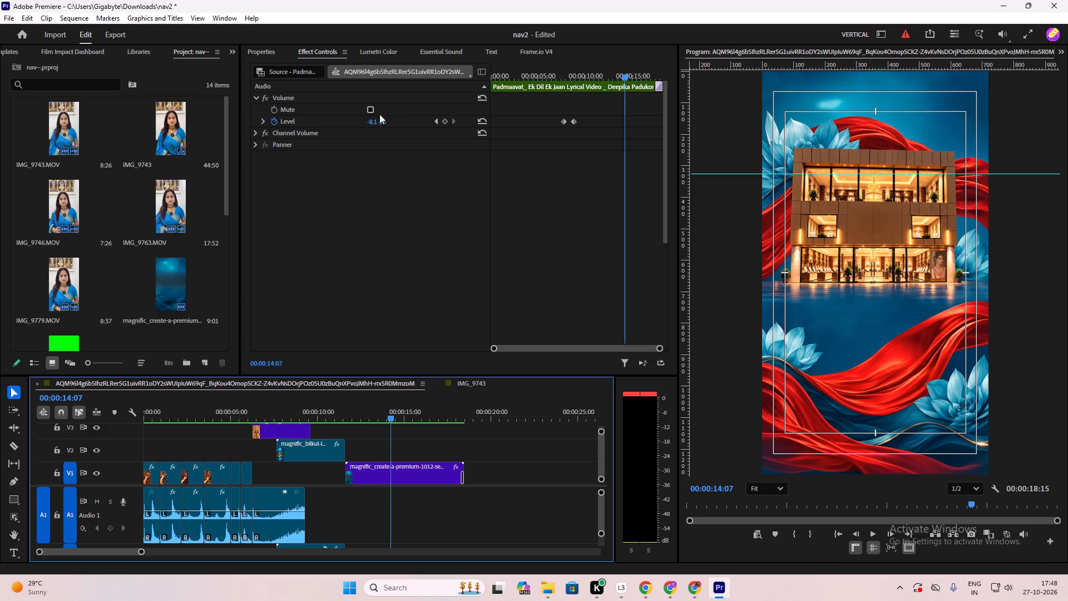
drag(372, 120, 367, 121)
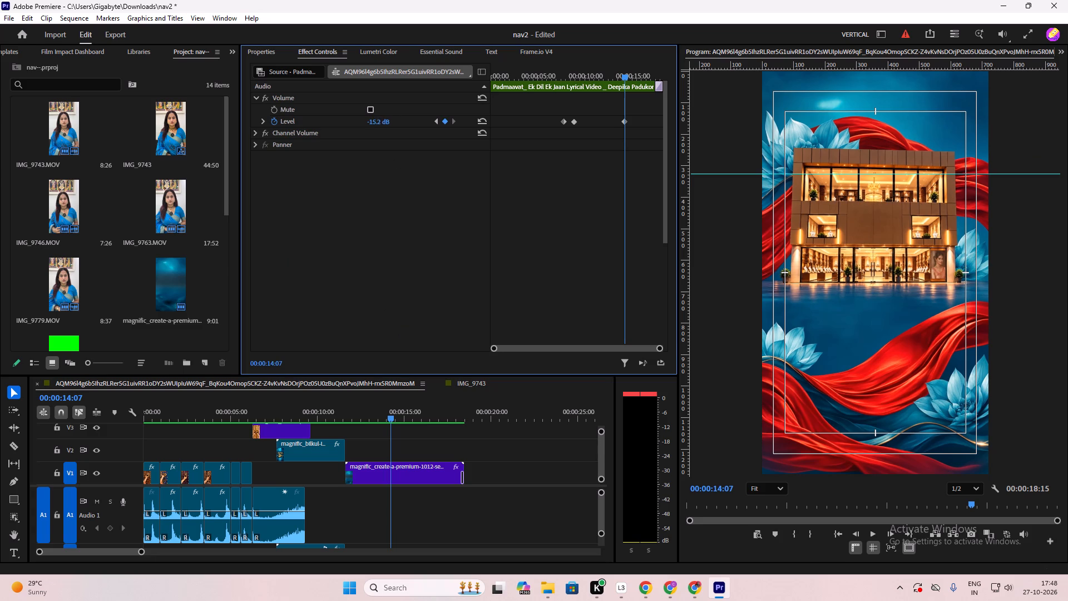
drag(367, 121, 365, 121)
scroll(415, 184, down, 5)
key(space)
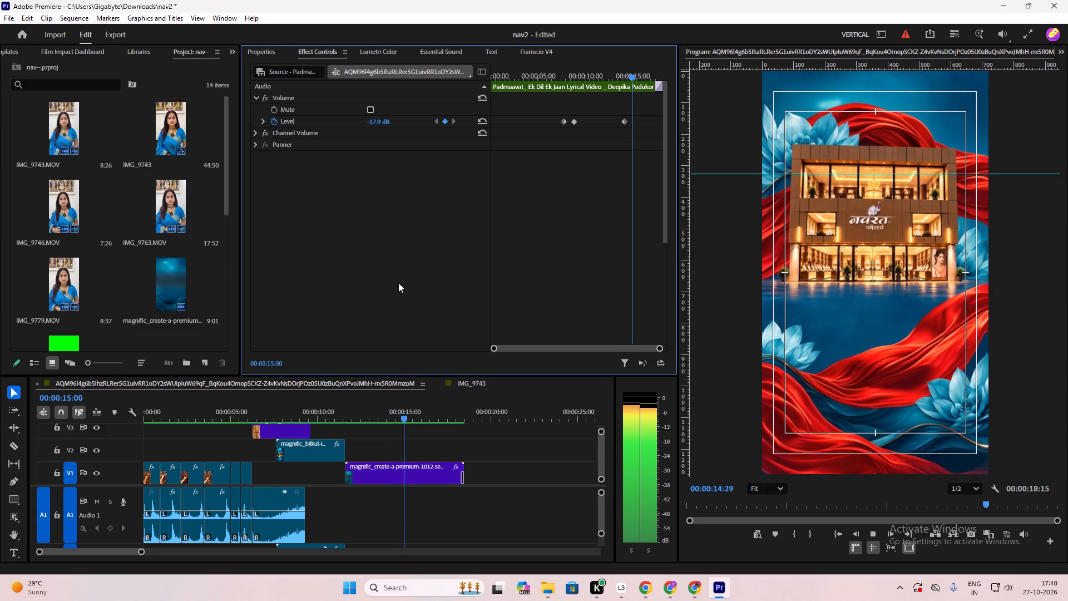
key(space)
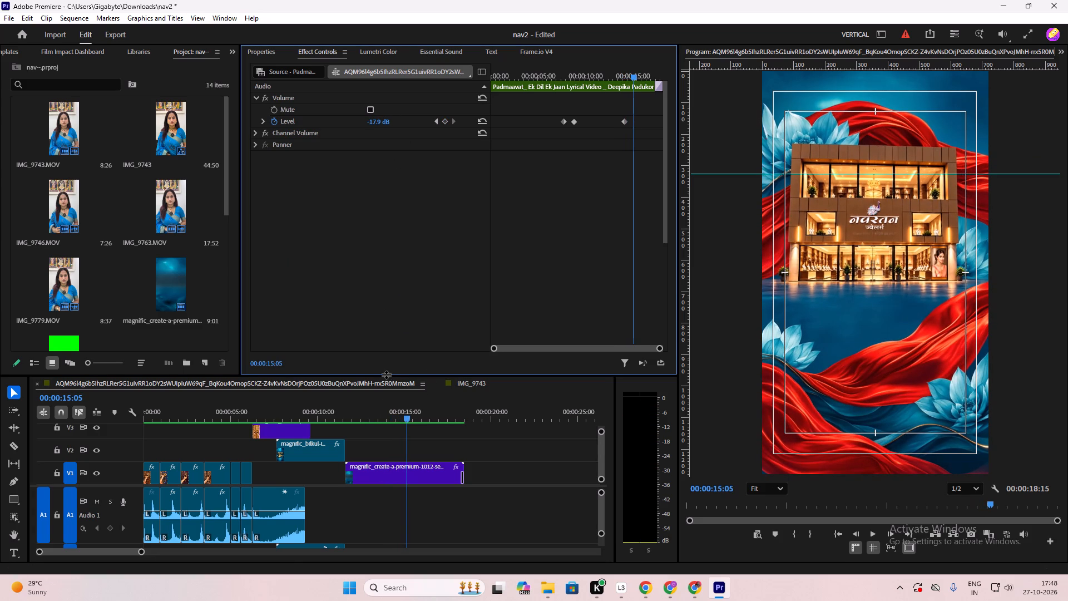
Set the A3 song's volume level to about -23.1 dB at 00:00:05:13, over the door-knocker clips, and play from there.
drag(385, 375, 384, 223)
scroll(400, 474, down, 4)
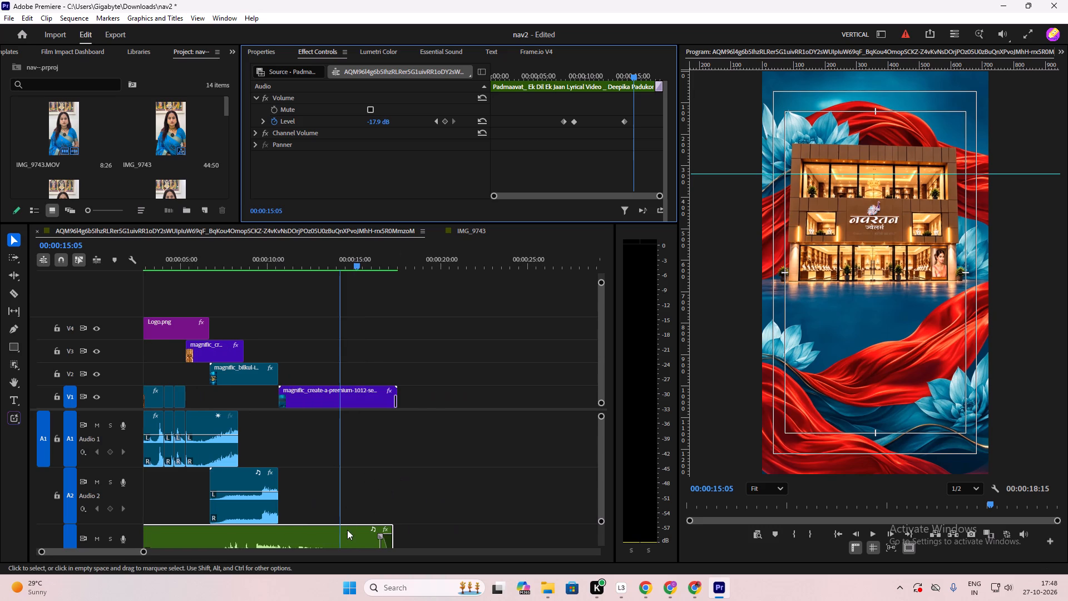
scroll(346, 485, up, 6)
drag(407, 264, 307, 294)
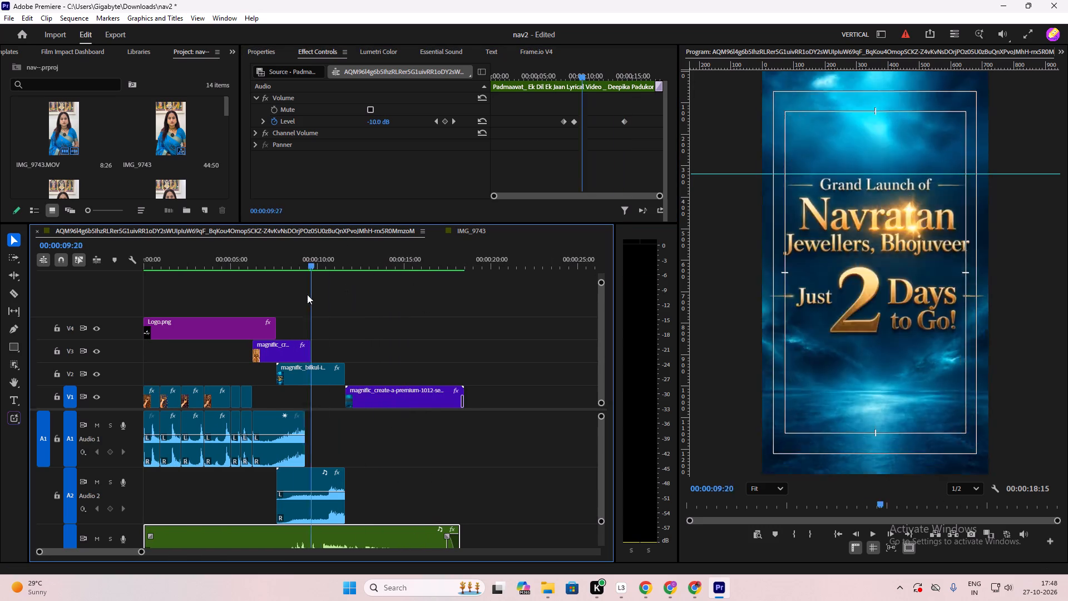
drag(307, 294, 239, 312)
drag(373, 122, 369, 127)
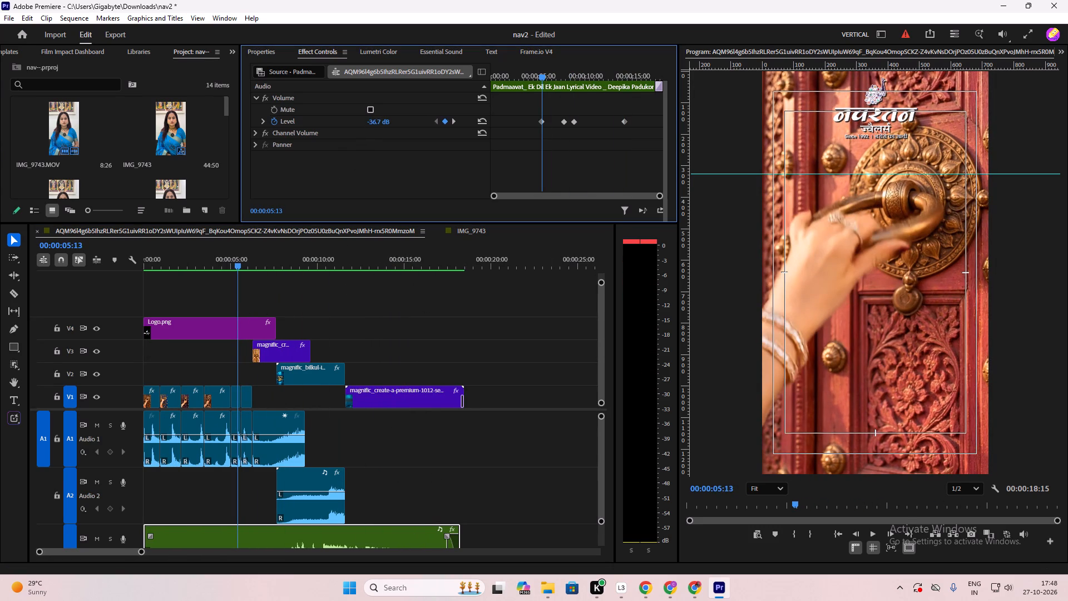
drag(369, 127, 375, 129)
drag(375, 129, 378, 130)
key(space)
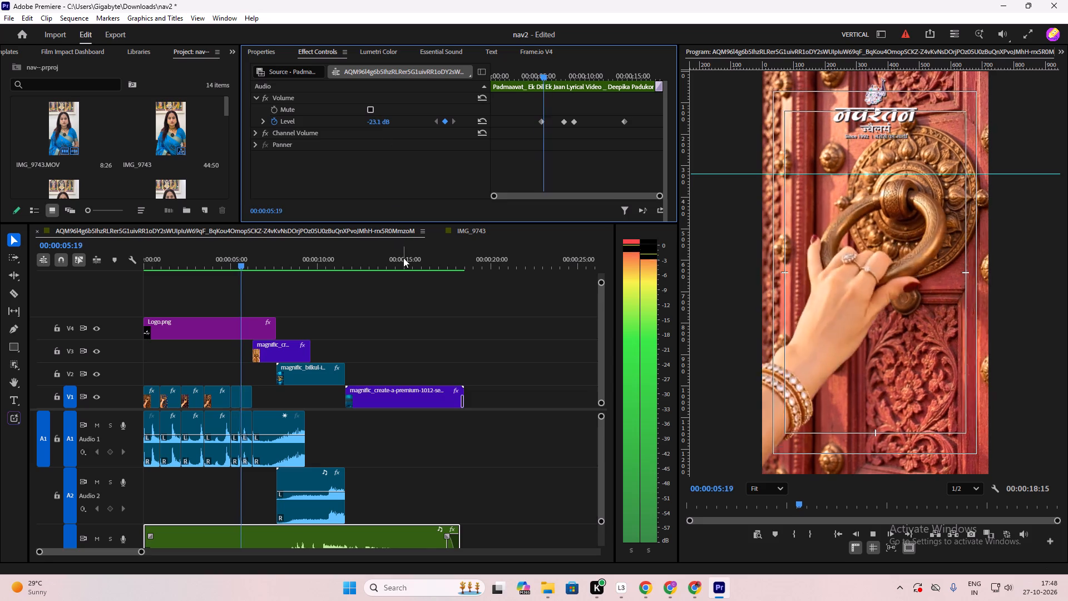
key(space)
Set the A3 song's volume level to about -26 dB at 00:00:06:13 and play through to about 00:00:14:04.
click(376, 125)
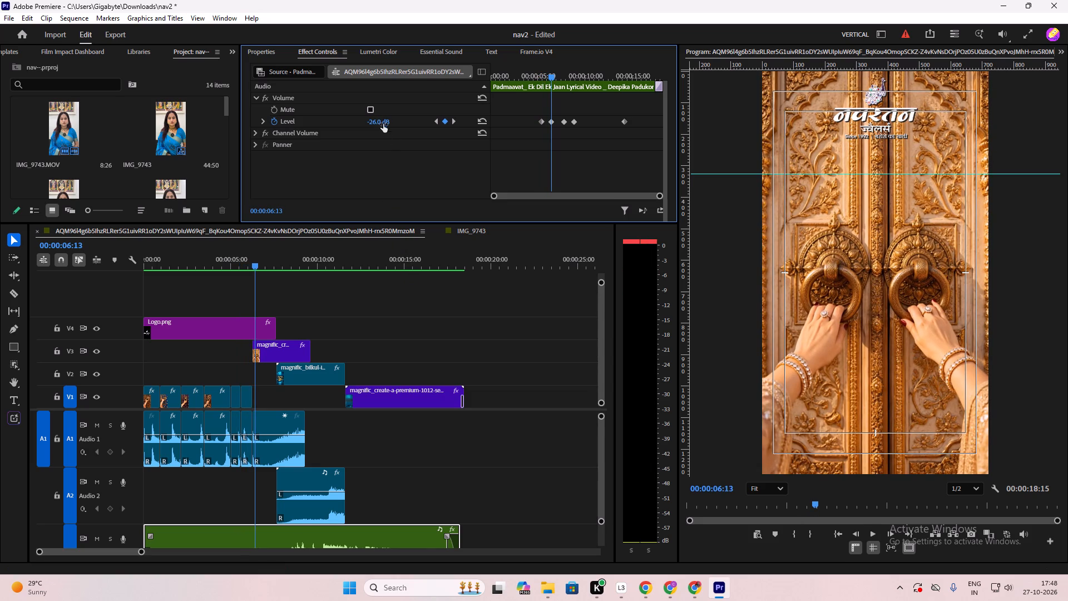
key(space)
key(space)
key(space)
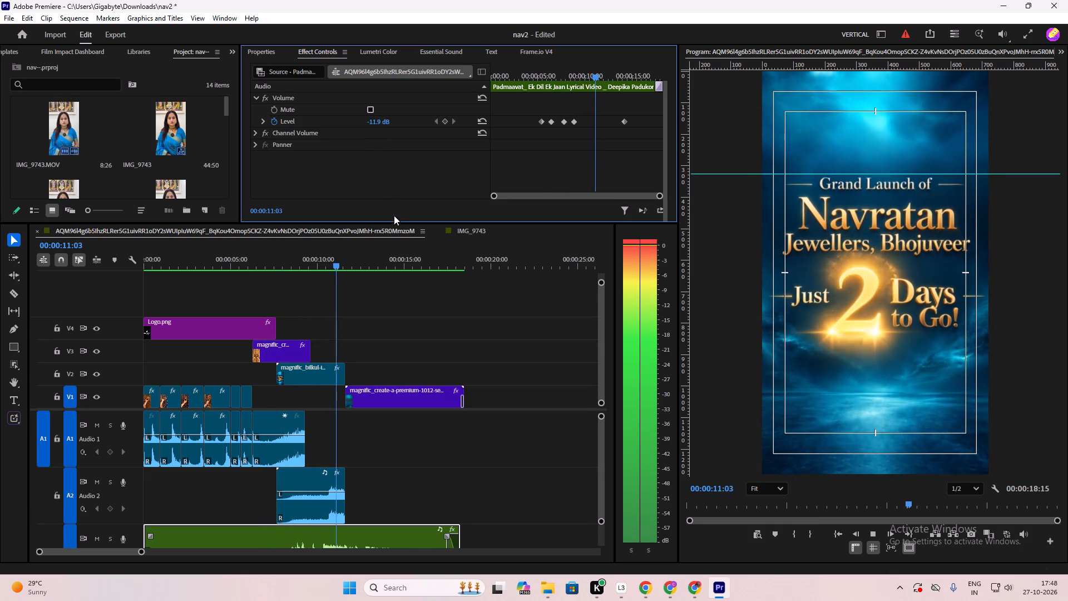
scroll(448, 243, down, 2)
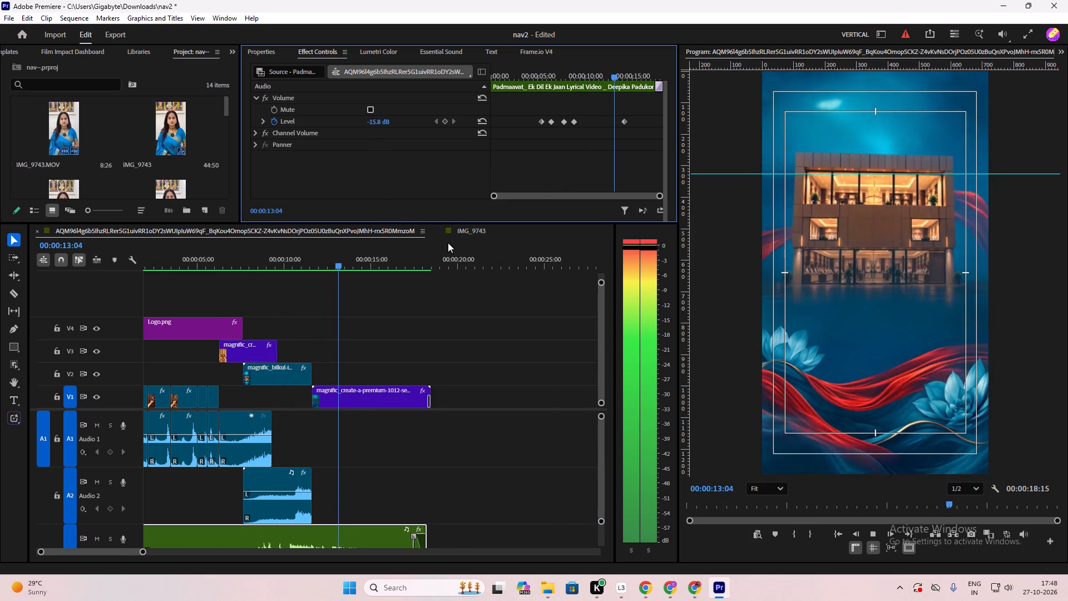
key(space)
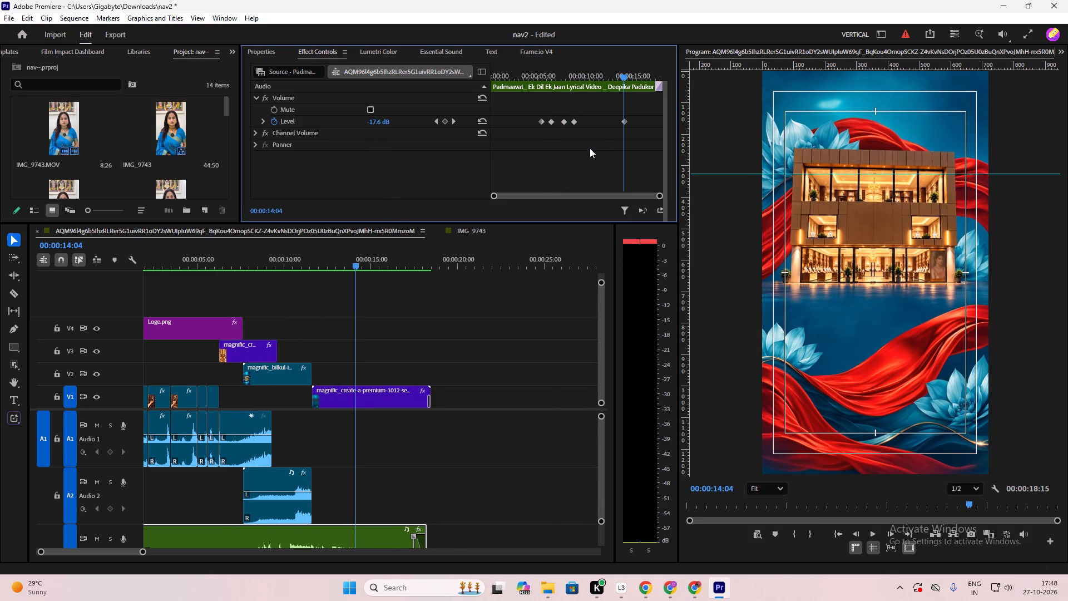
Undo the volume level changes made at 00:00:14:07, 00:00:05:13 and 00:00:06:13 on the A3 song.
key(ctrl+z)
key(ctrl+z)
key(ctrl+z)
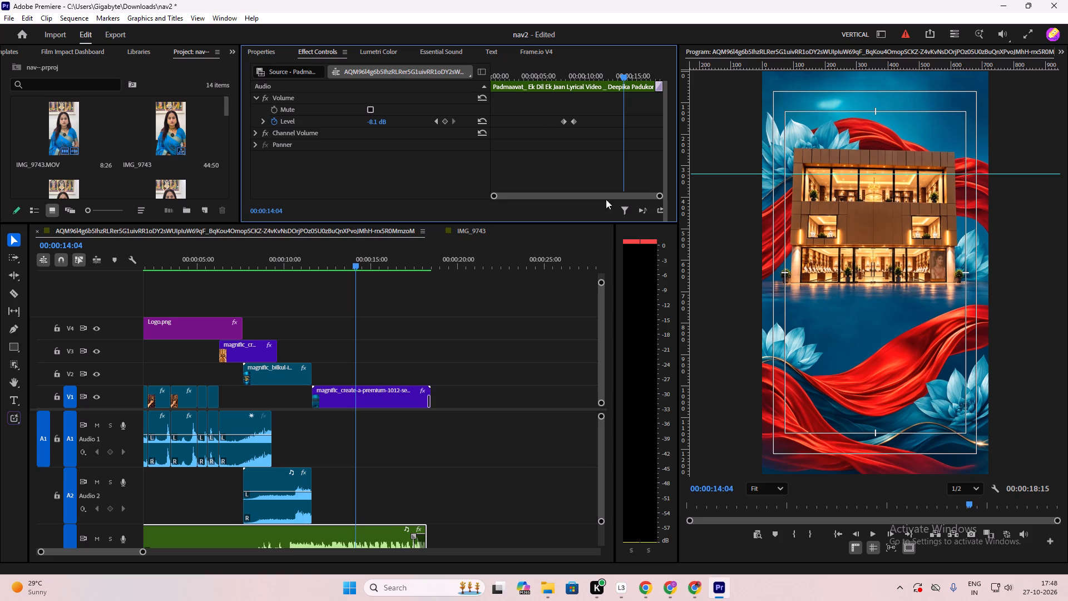
Lower the A3 song's volume level to about -26.6 dB at 00:00:07:25, where the volume rise begins.
scroll(557, 263, down, 6)
scroll(436, 318, up, 7)
click(563, 120)
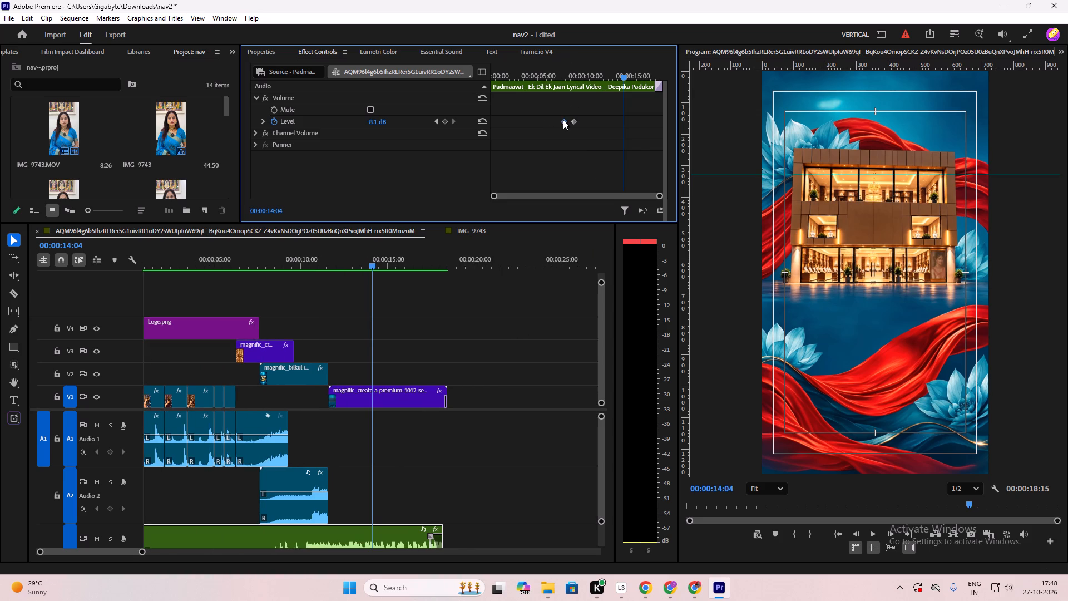
drag(623, 73, 566, 96)
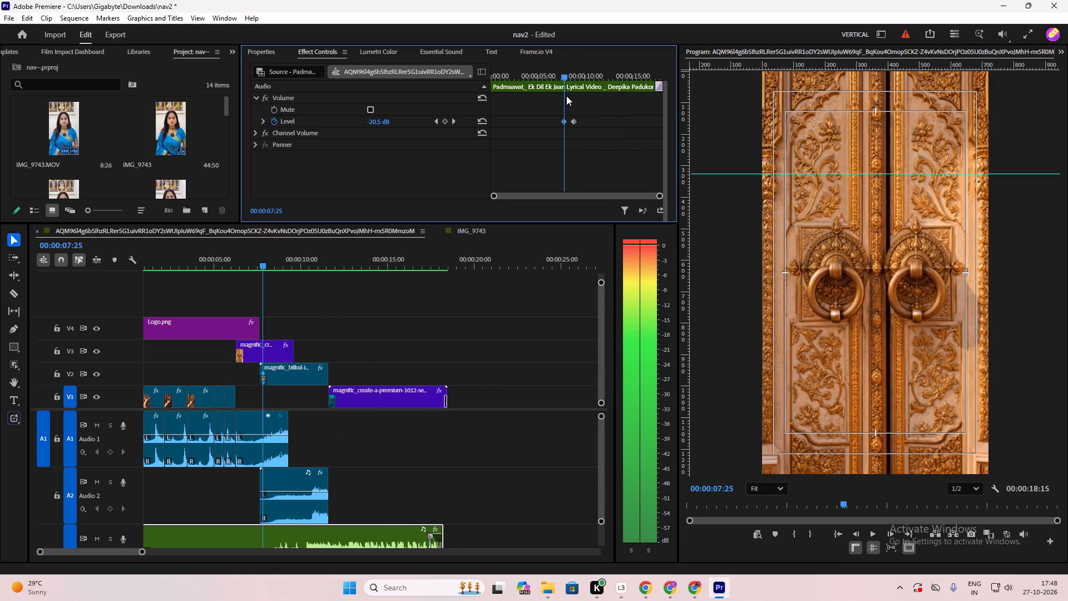
drag(566, 96, 566, 96)
drag(377, 121, 383, 125)
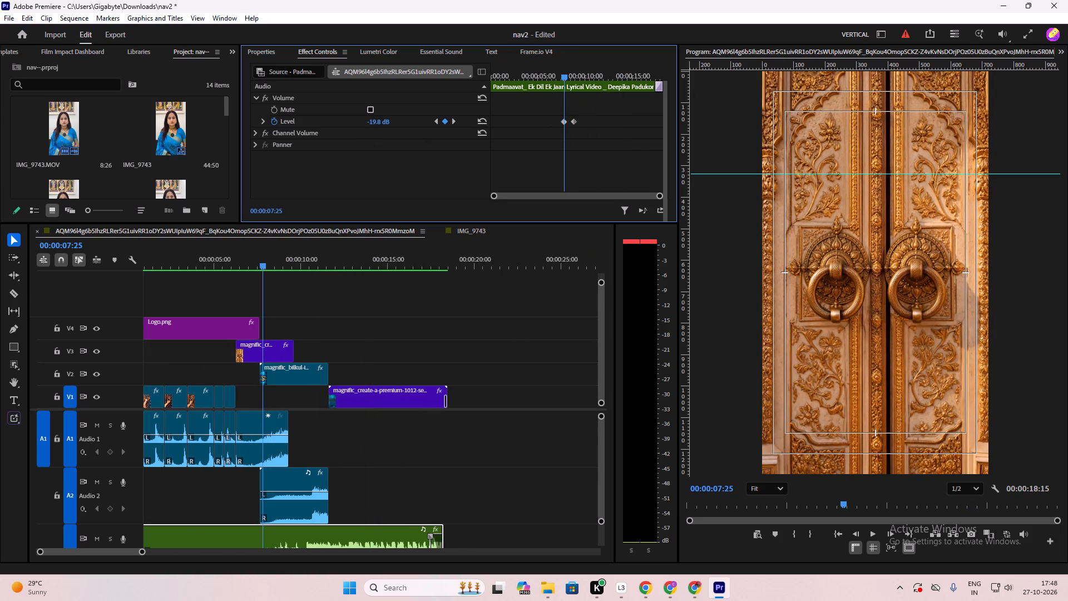
drag(383, 125, 378, 129)
drag(378, 129, 385, 130)
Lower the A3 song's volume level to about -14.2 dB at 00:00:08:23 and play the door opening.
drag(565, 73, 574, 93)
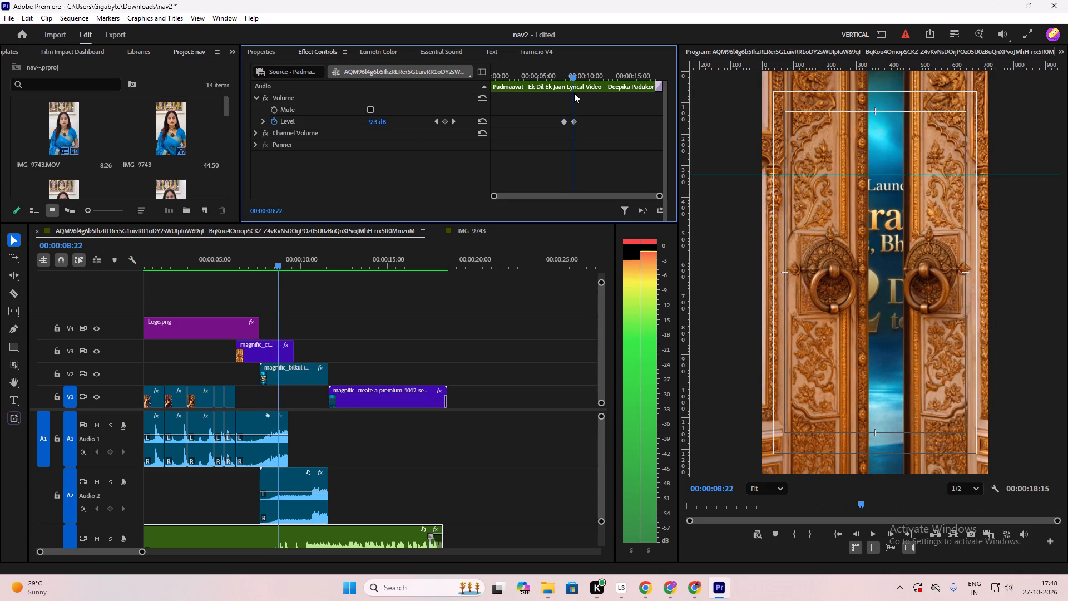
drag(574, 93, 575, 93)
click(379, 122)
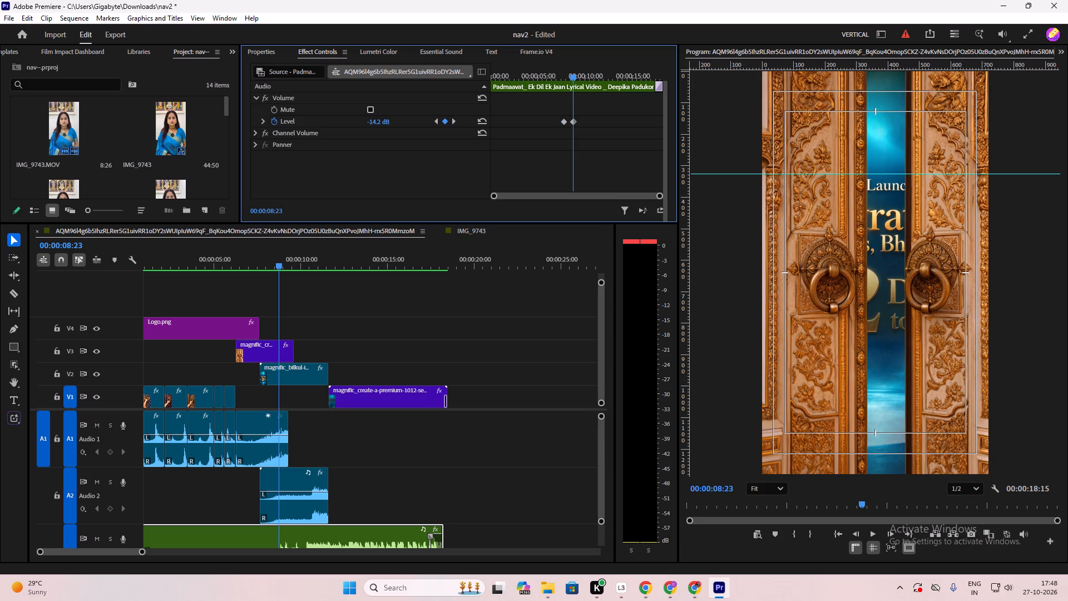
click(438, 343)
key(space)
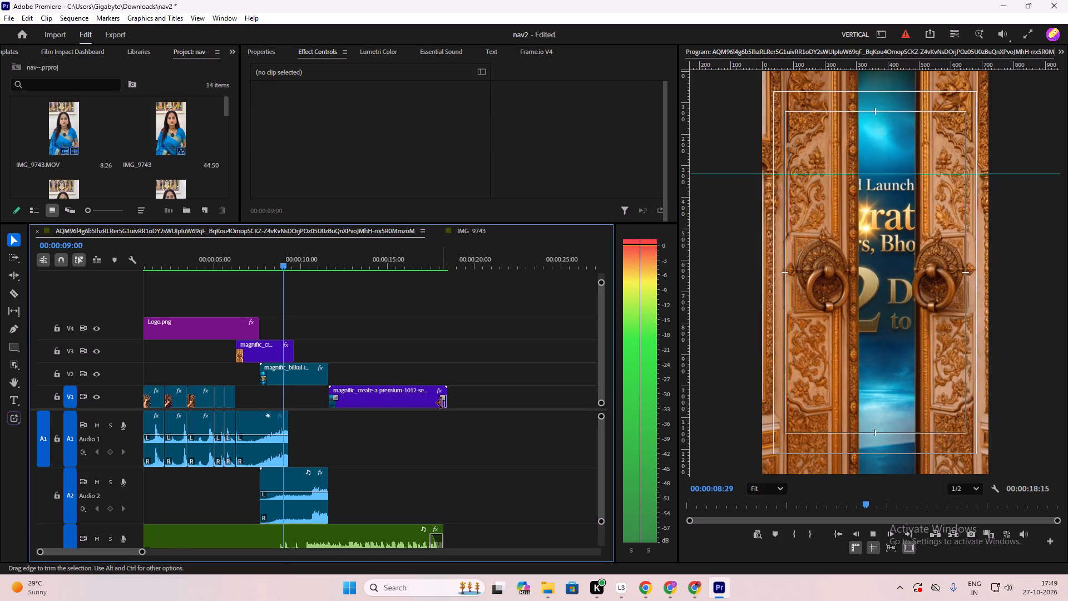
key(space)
Set the A3 song's volume level to about -18.5 dB at 00:00:08:23 and replay the door opening.
scroll(310, 502, down, 4)
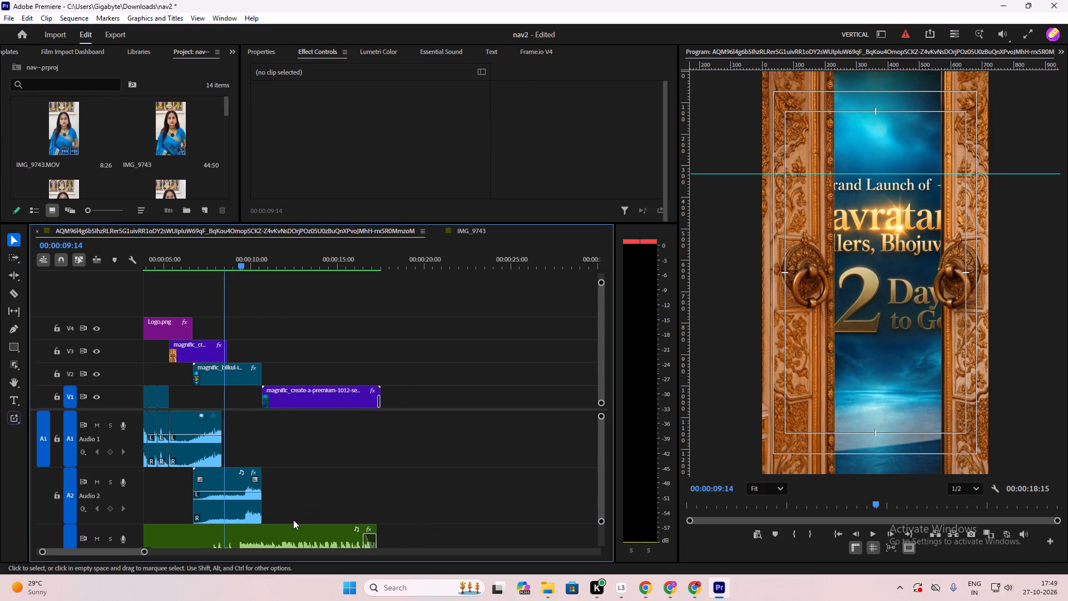
scroll(293, 520, up, 5)
click(327, 538)
drag(577, 74, 577, 76)
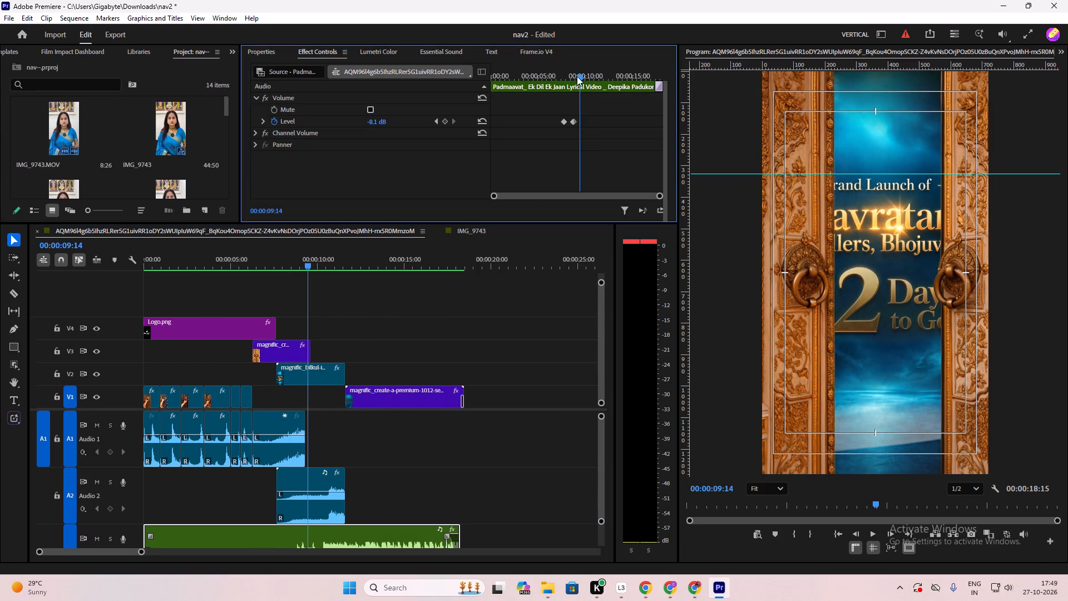
drag(577, 76, 571, 82)
drag(574, 73, 575, 80)
click(377, 123)
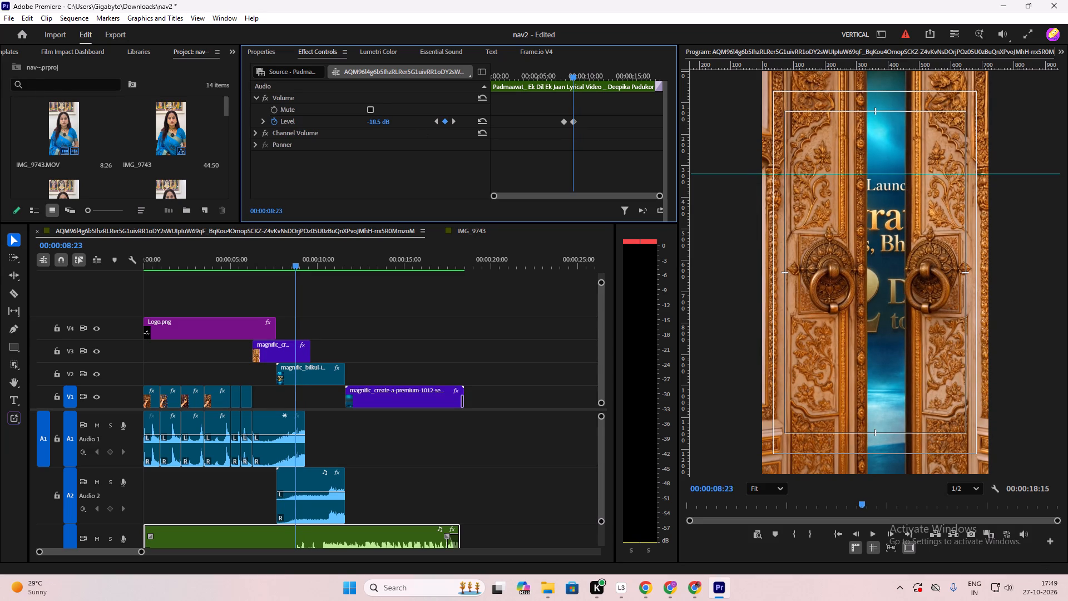
key(space)
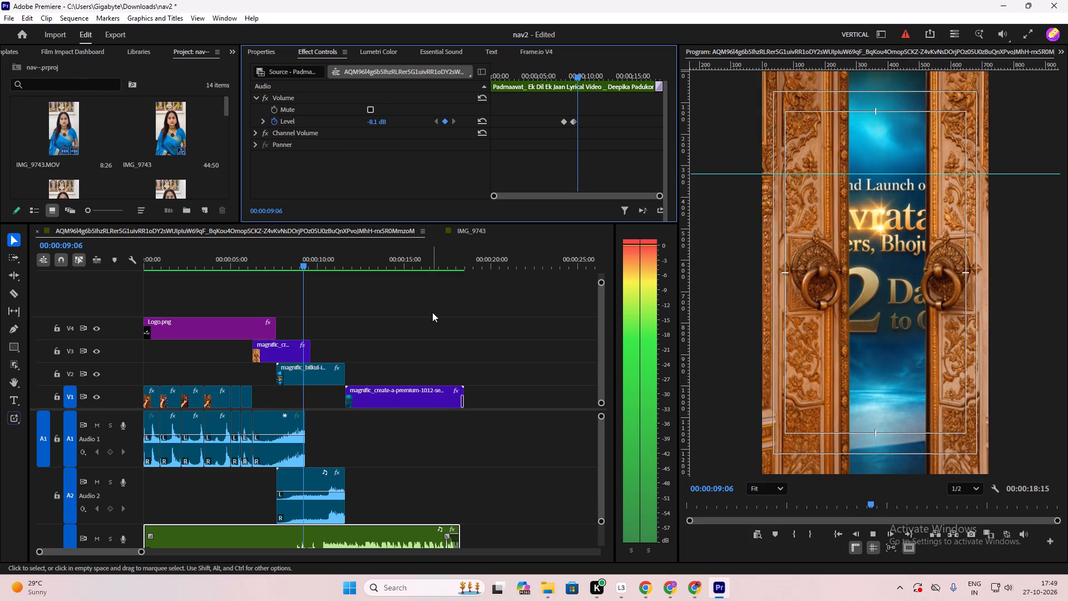
Play the video from about 00:00:05:03 past the door opening to check the song's volume rise.
key(space)
drag(310, 260, 234, 287)
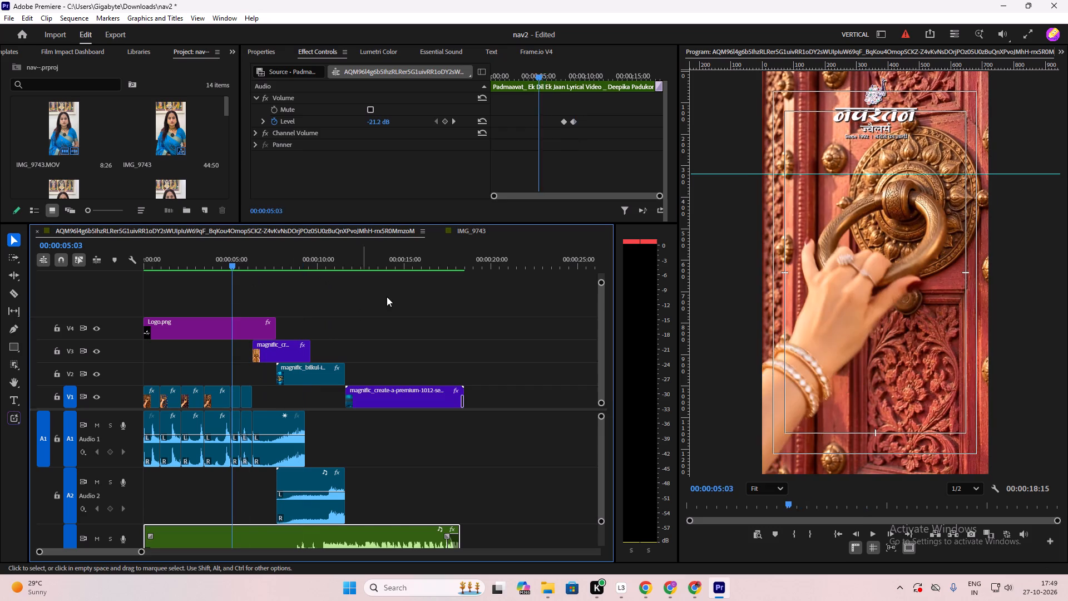
click(389, 297)
key(space)
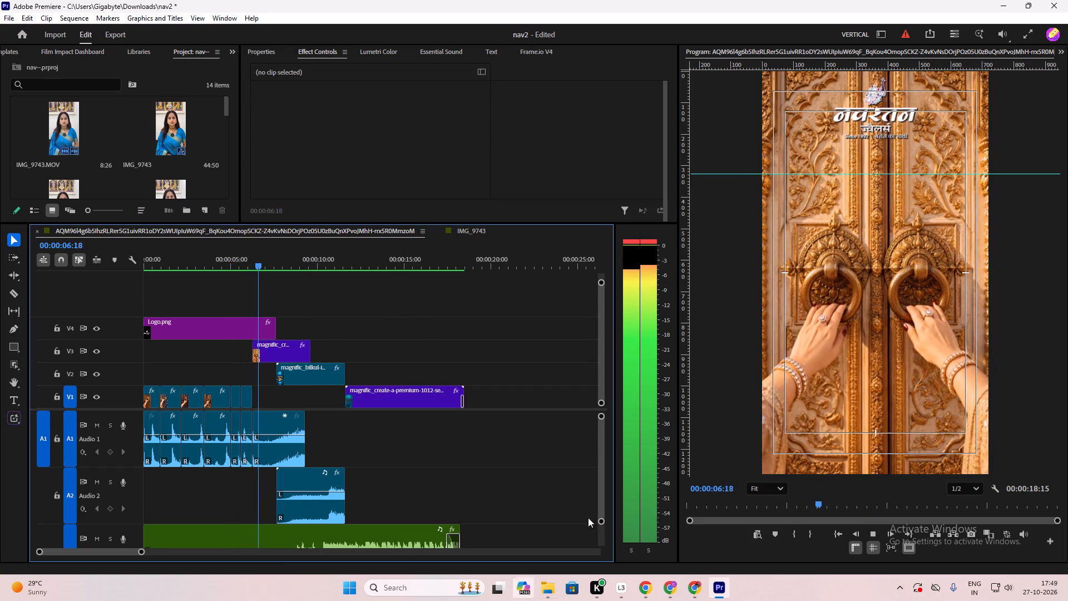
click(419, 221)
drag(419, 222, 419, 238)
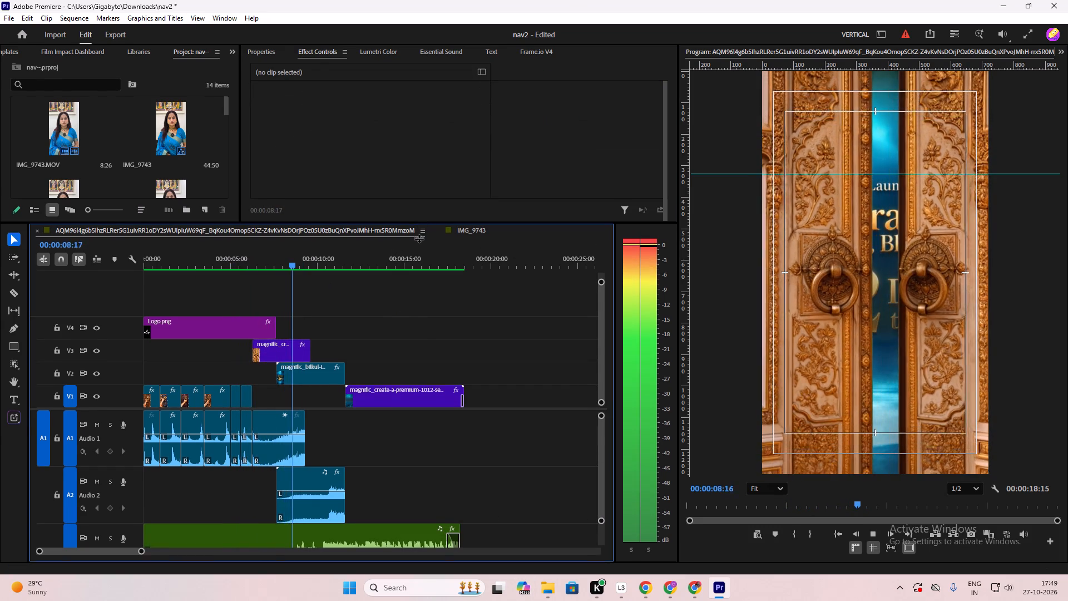
drag(419, 238, 406, 335)
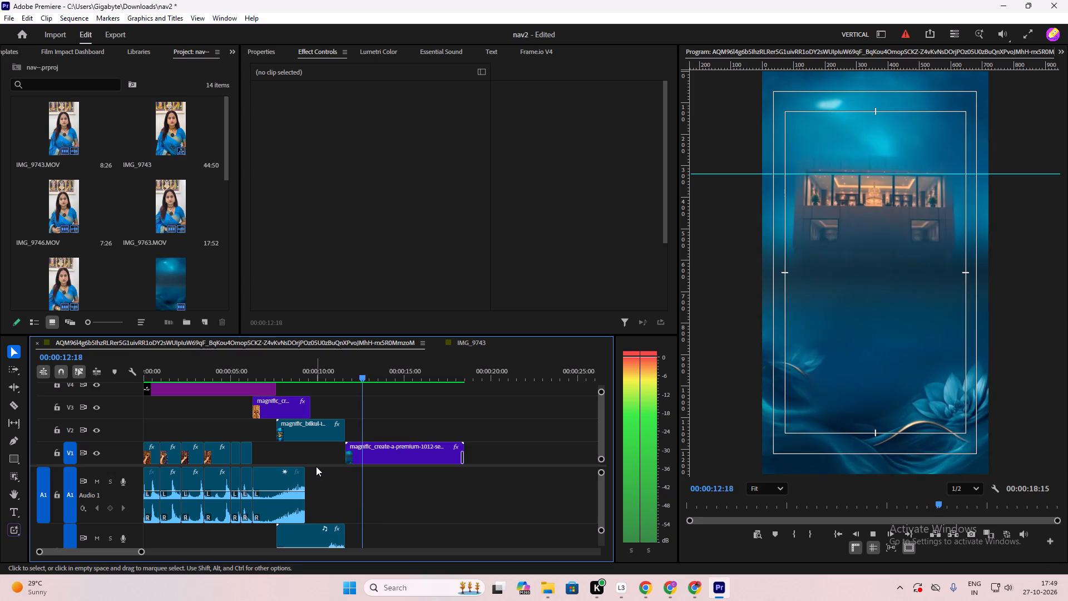
key(space)
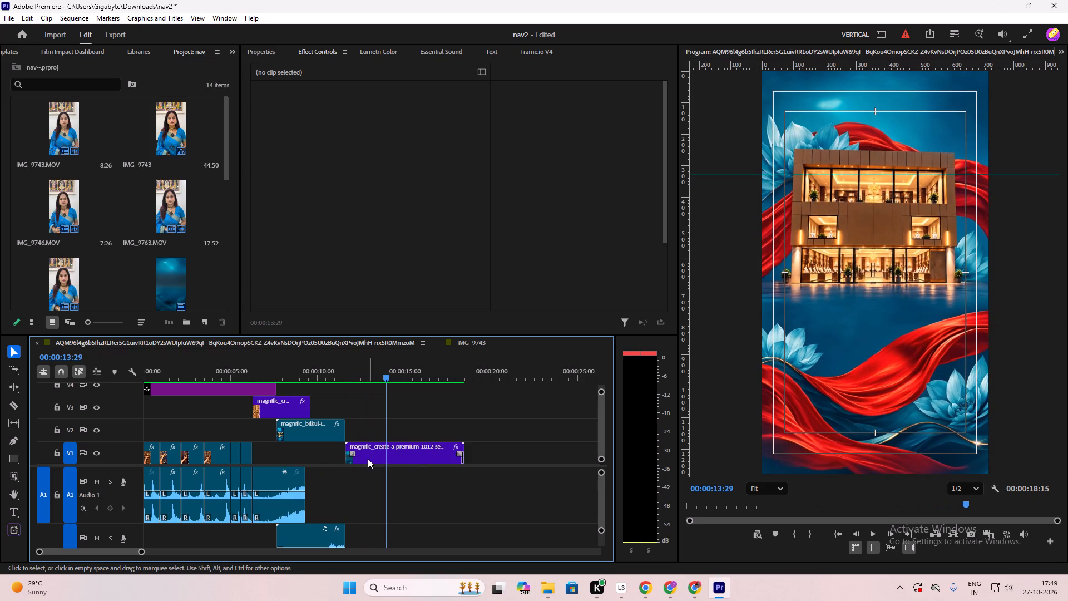
Undo the latest volume level changes around the door opening on the A3 song.
drag(322, 464, 307, 458)
click(393, 490)
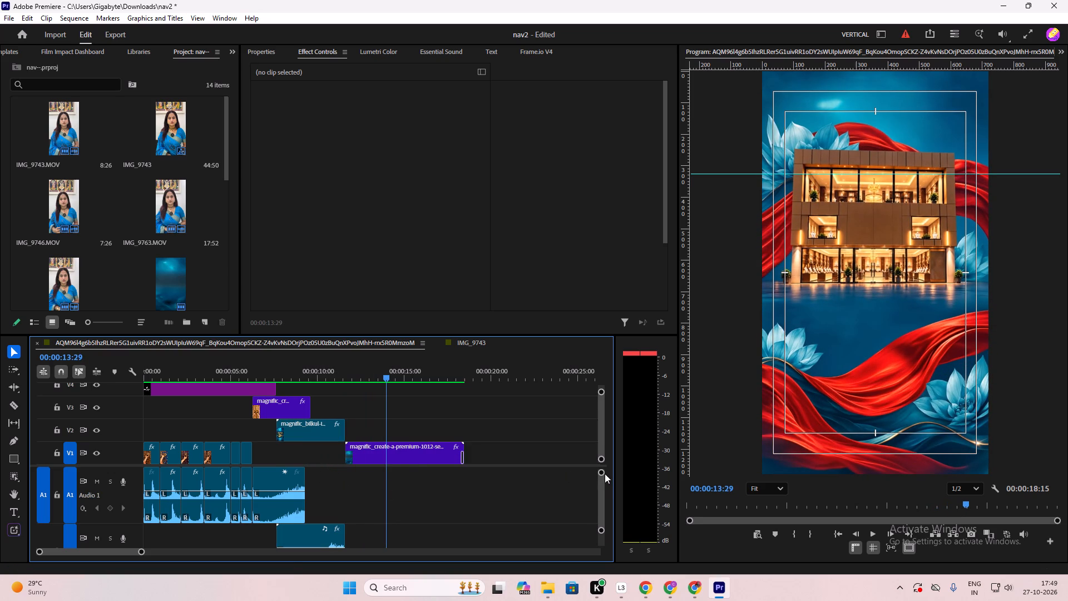
drag(601, 533, 604, 540)
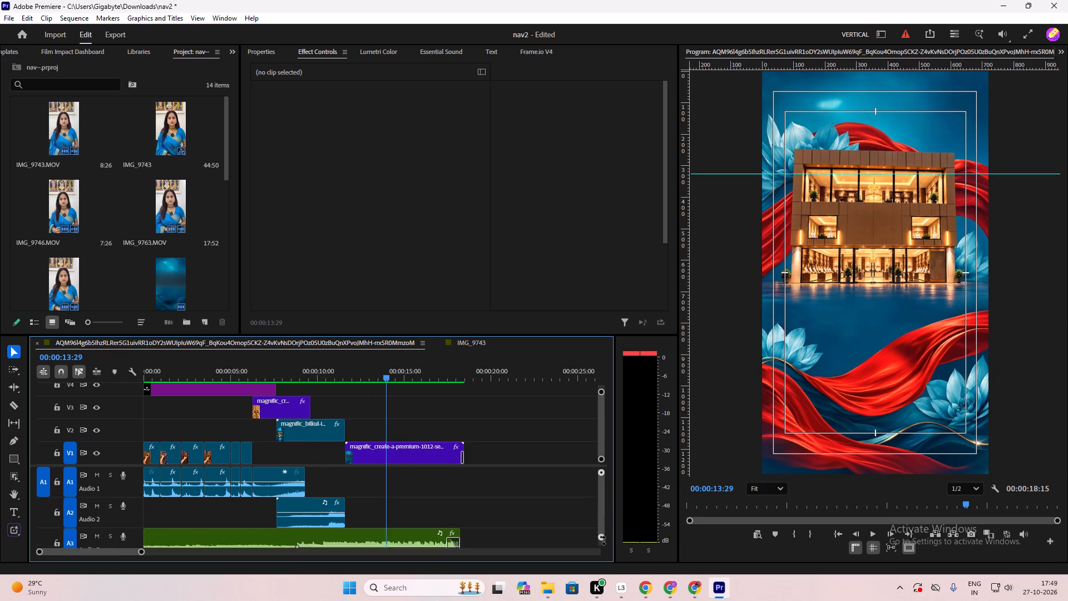
drag(604, 540, 604, 540)
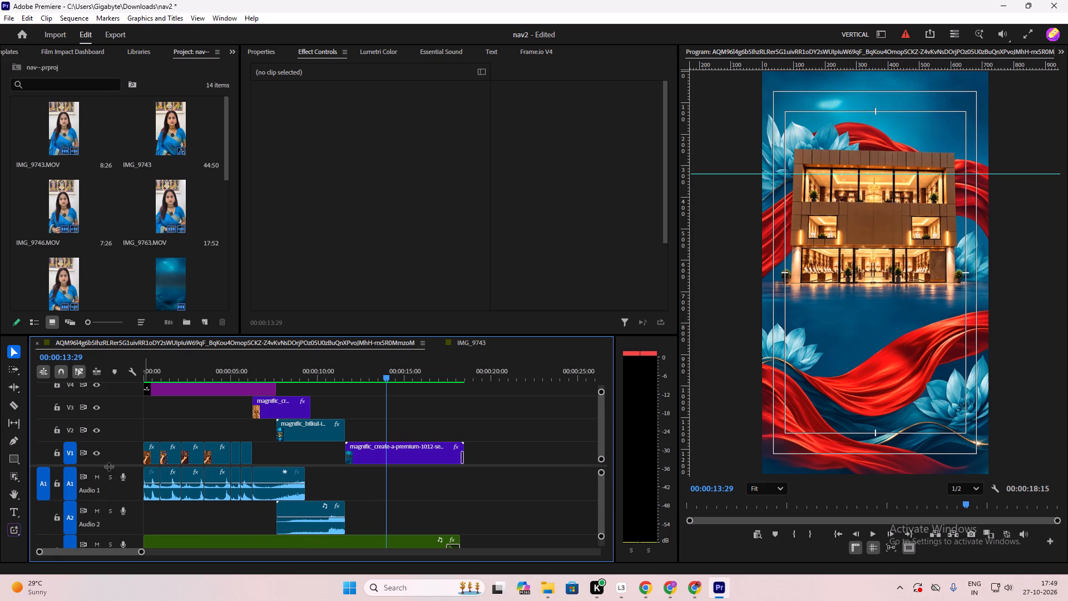
drag(107, 465, 127, 387)
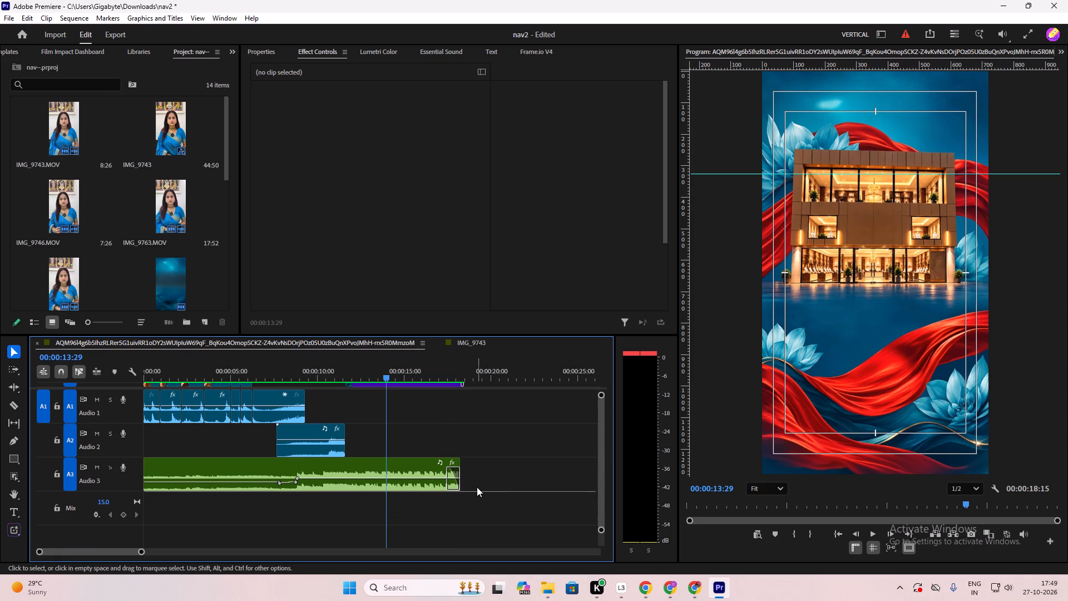
key(space)
key(space)
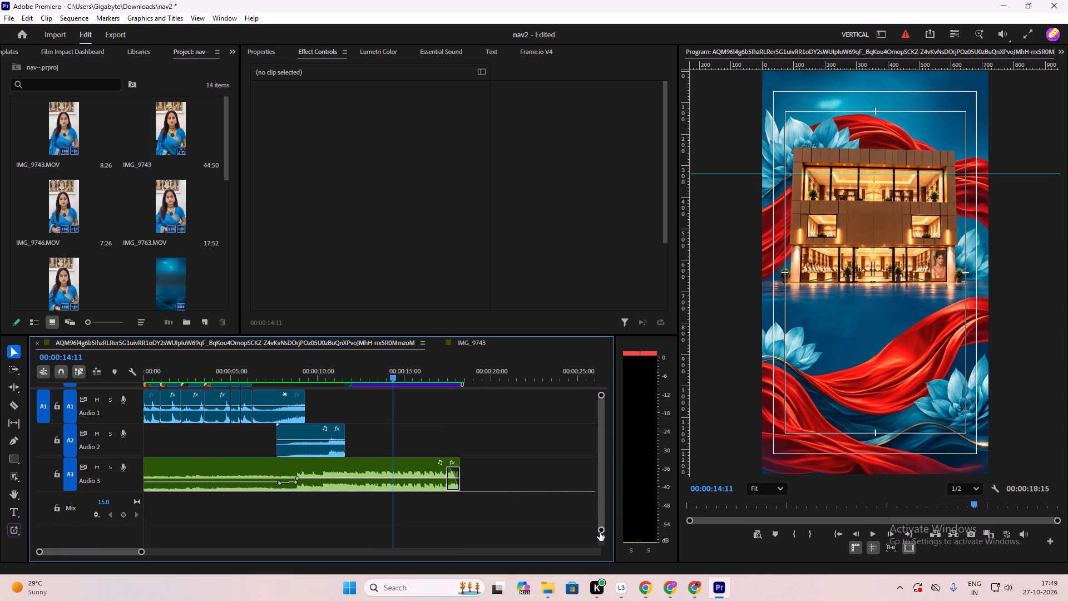
drag(601, 529, 602, 514)
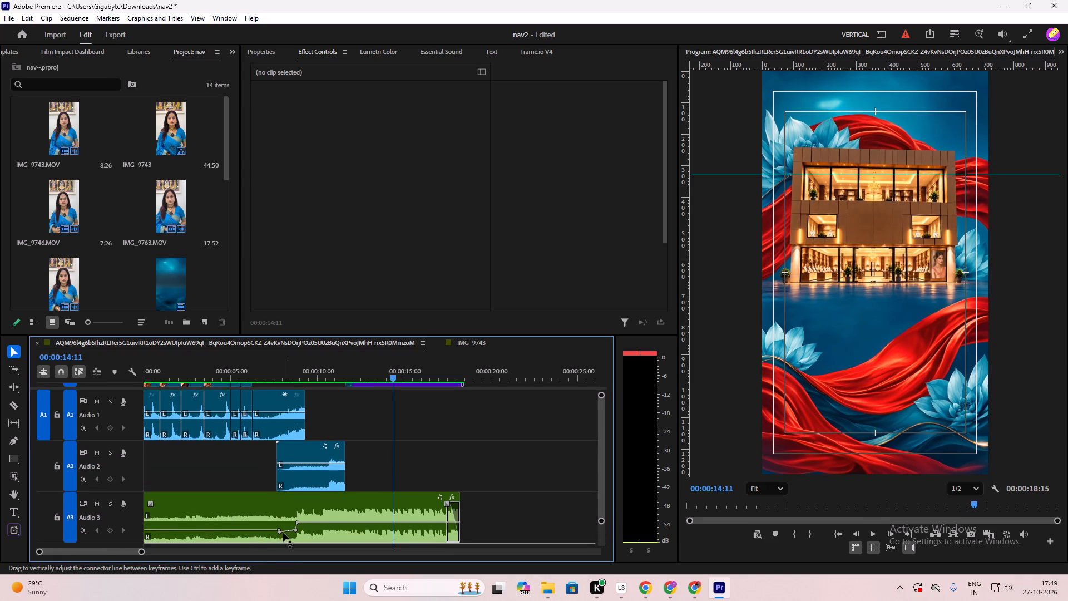
click(296, 532)
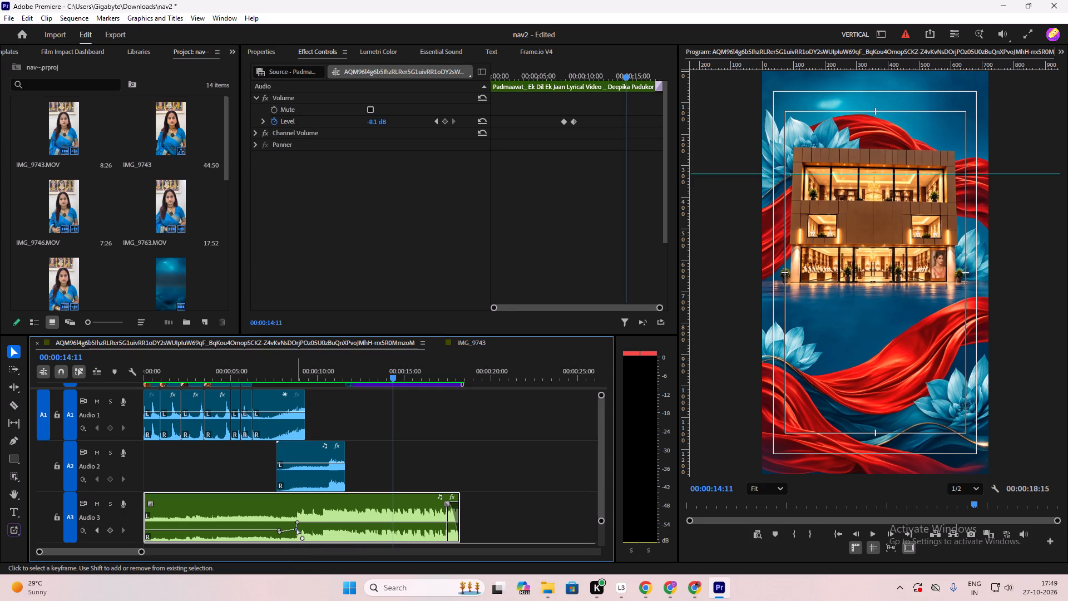
key(ctrl+z)
key(ctrl+z)
key(ctrl+z)
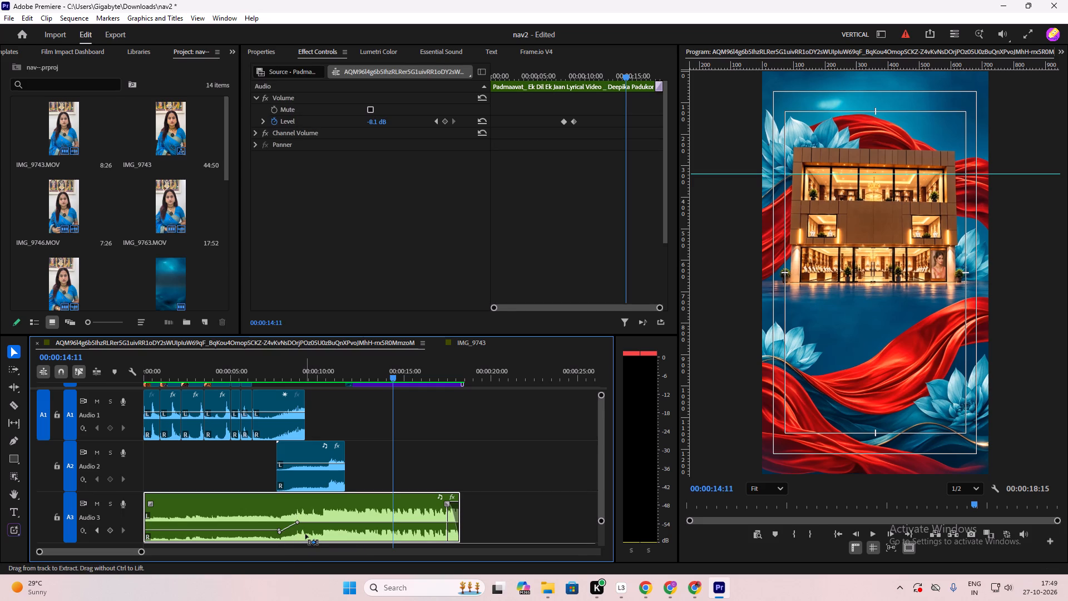
key(ctrl+z)
Lower the A3 song's volume level to about -15.4 dB where the rise ends, near 00:00:08:26, and replay the door opening.
click(279, 529)
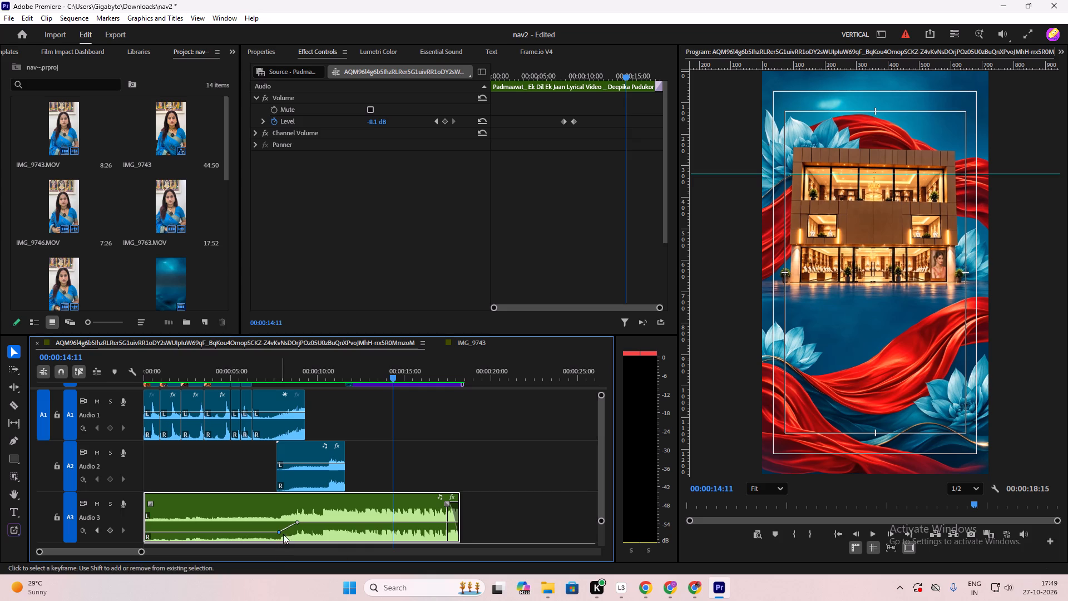
drag(298, 523, 298, 526)
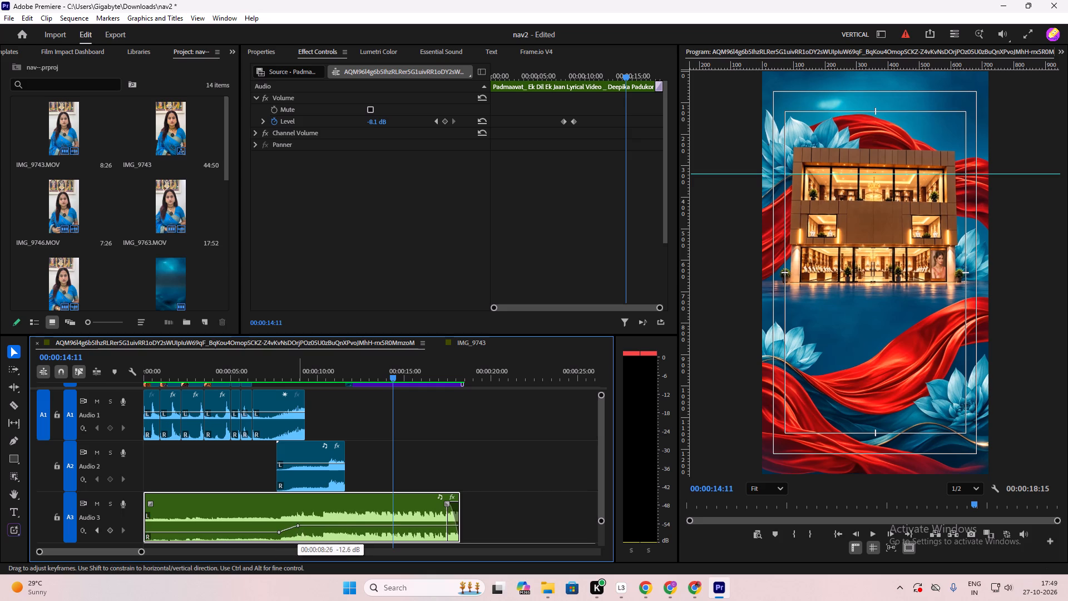
drag(298, 526, 298, 528)
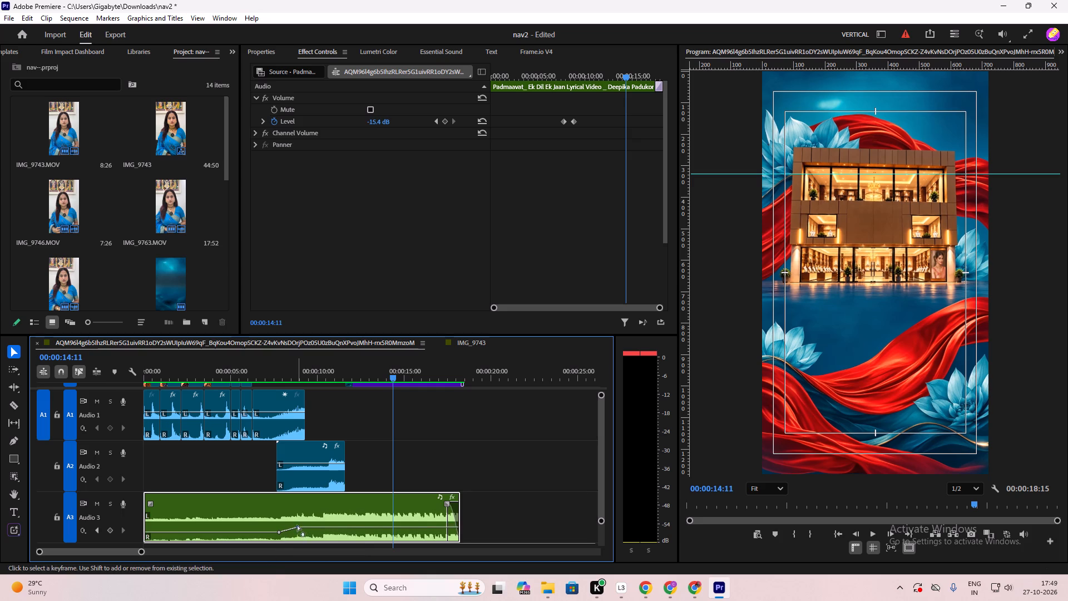
drag(394, 373, 243, 444)
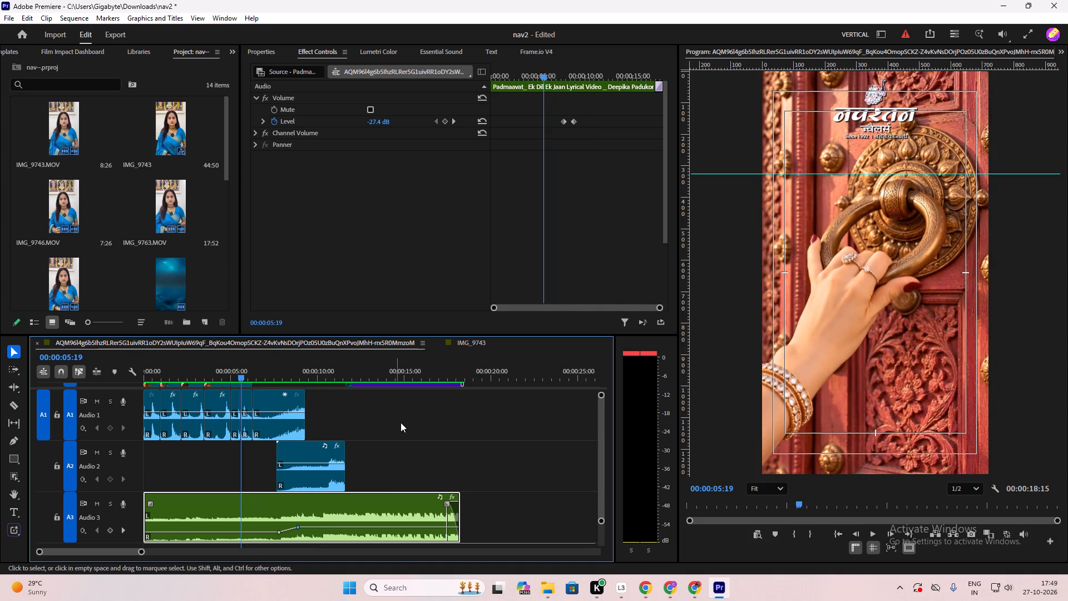
click(413, 420)
key(space)
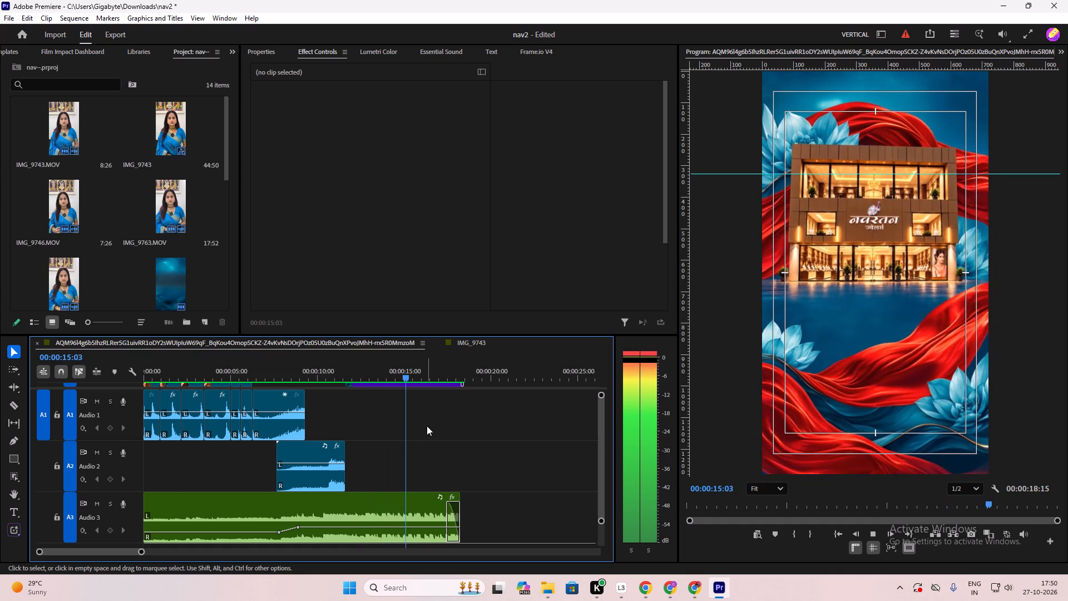
Play the video from the start through the knocking shots to check the song's balance against the knocks.
drag(417, 372, 82, 421)
key(space)
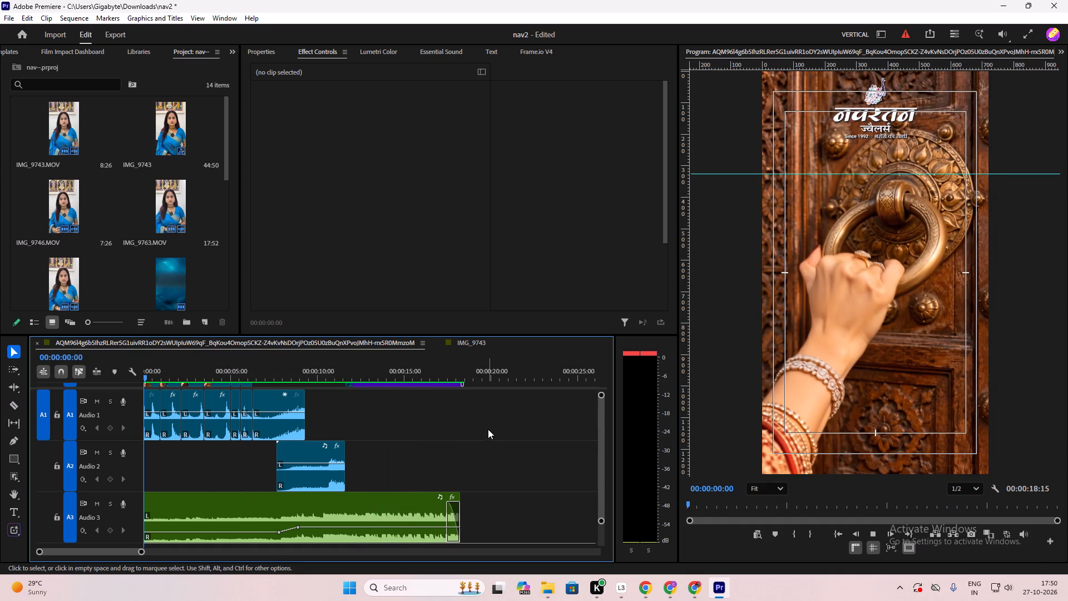
click(485, 425)
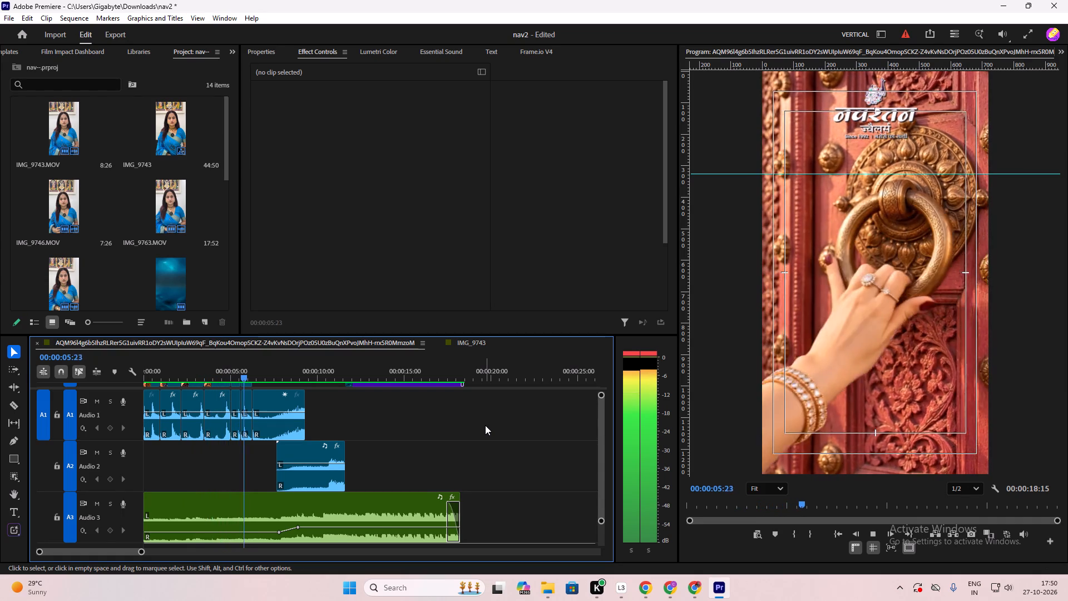
key(space)
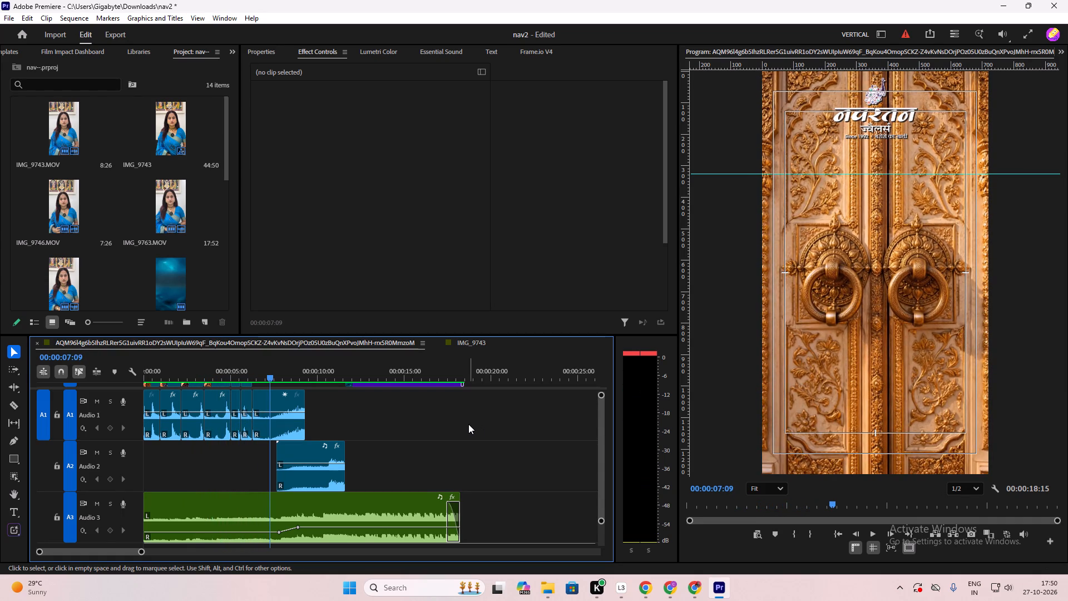
Save the project.
key(ctrl+s)
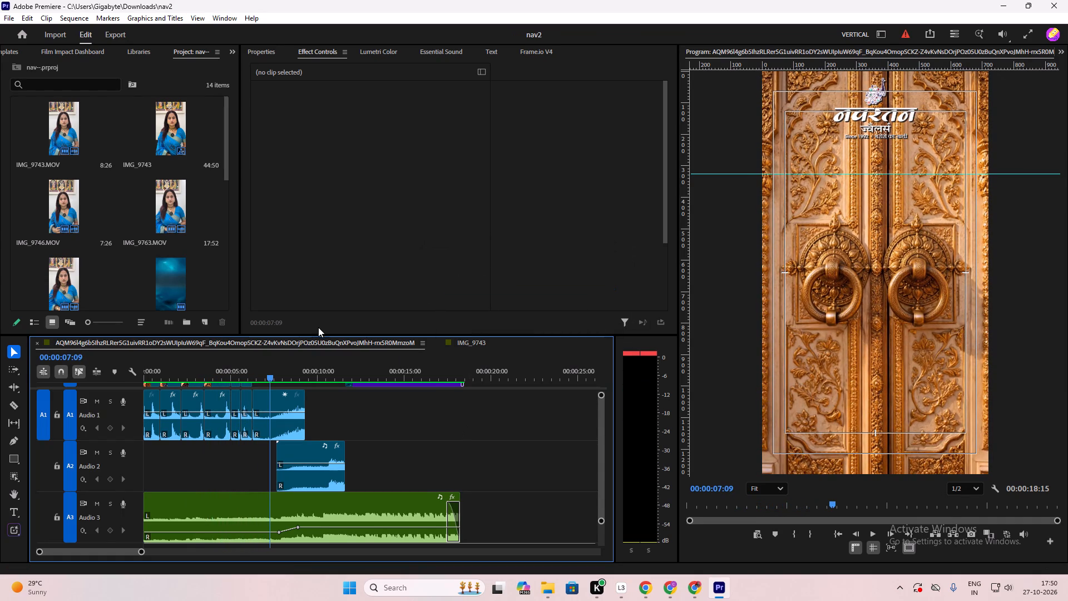
Resize the timeline and its track areas so video tracks V1 to V4 and audio tracks A1 to A3 all fit.
drag(320, 334, 339, 169)
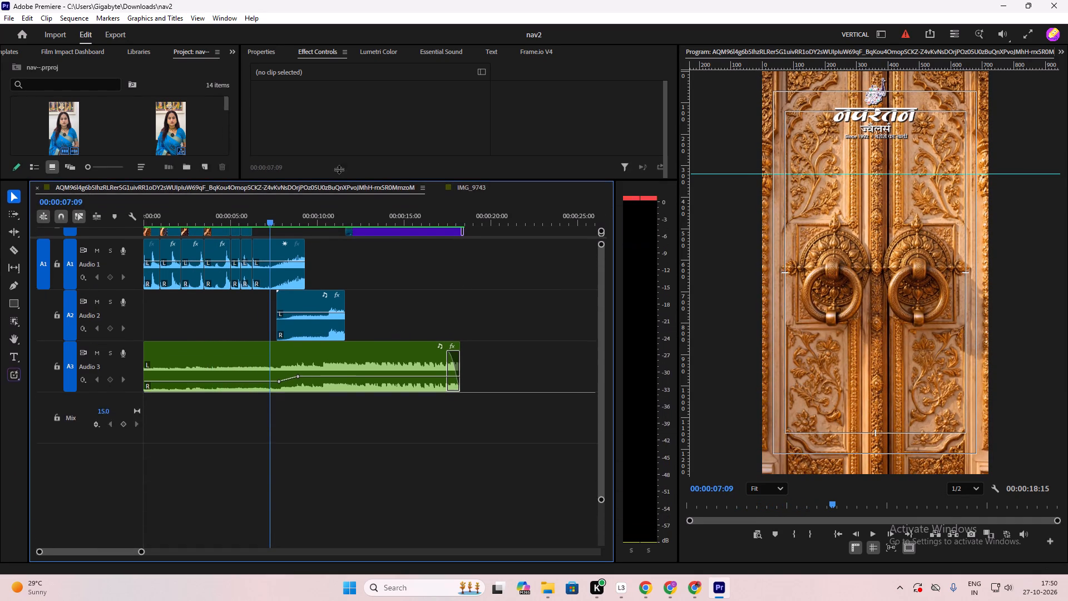
drag(339, 169, 348, 213)
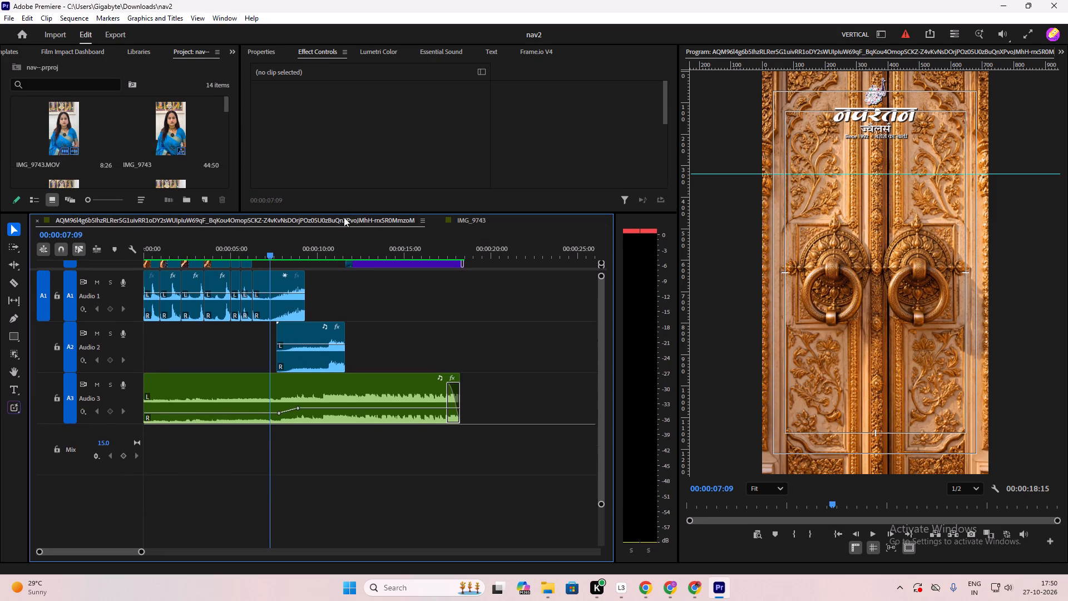
drag(87, 269, 103, 407)
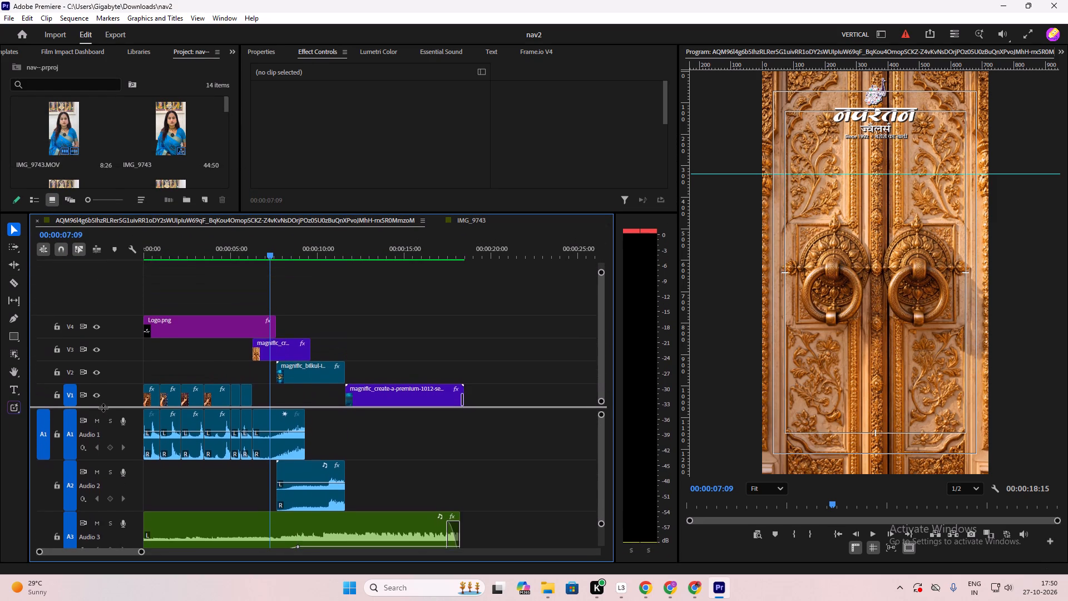
drag(103, 407, 103, 392)
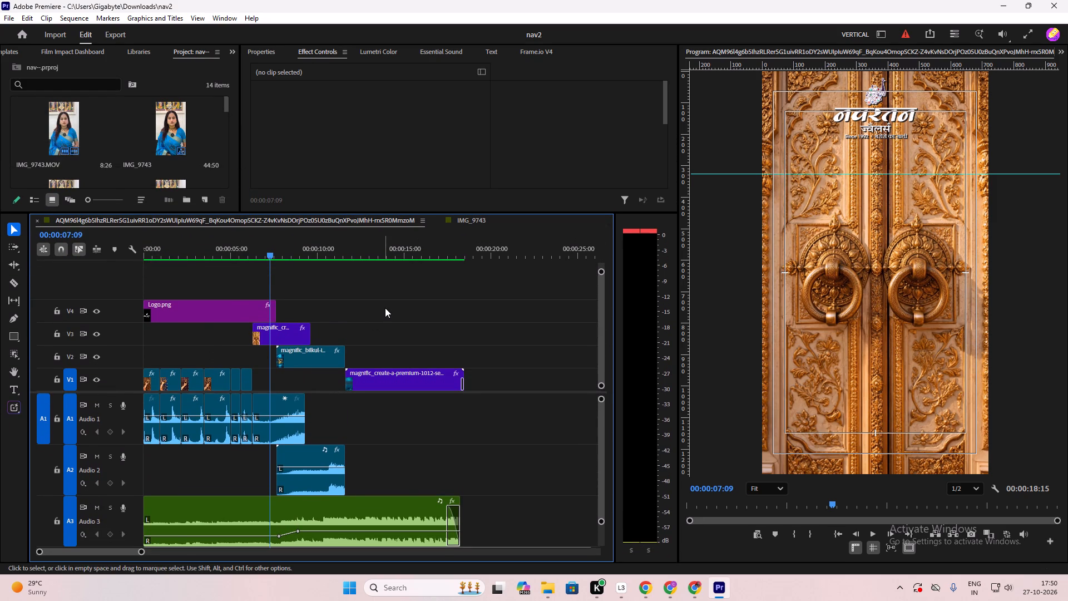
Export the full sequence as an H.264 media file named reel.
key(ctrl+m)
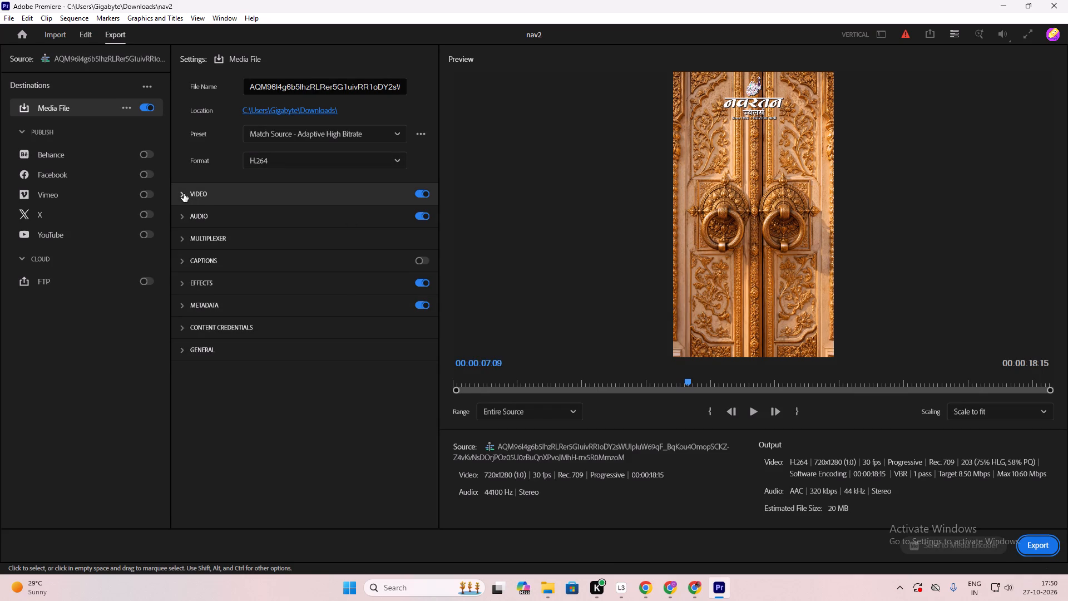
click(324, 87)
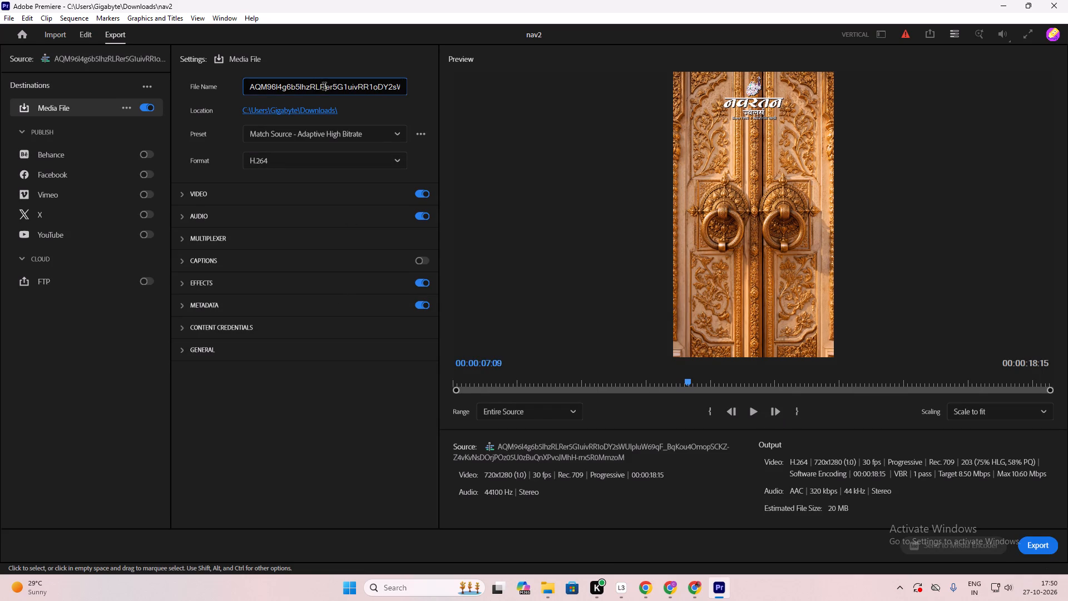
key(ctrl+a)
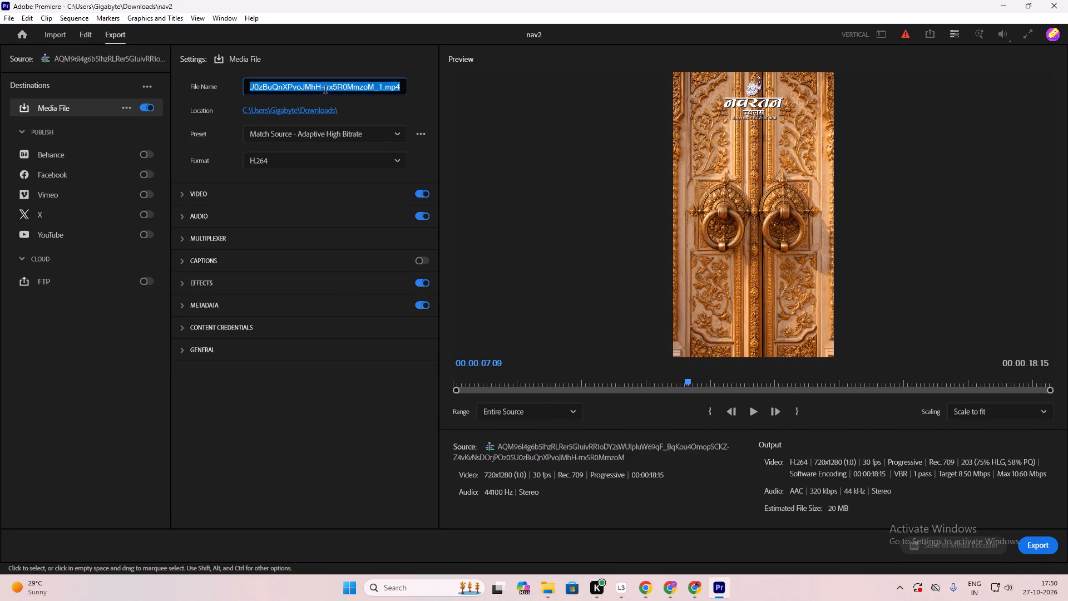
key(BackSpace)
key(r)
text(eel)
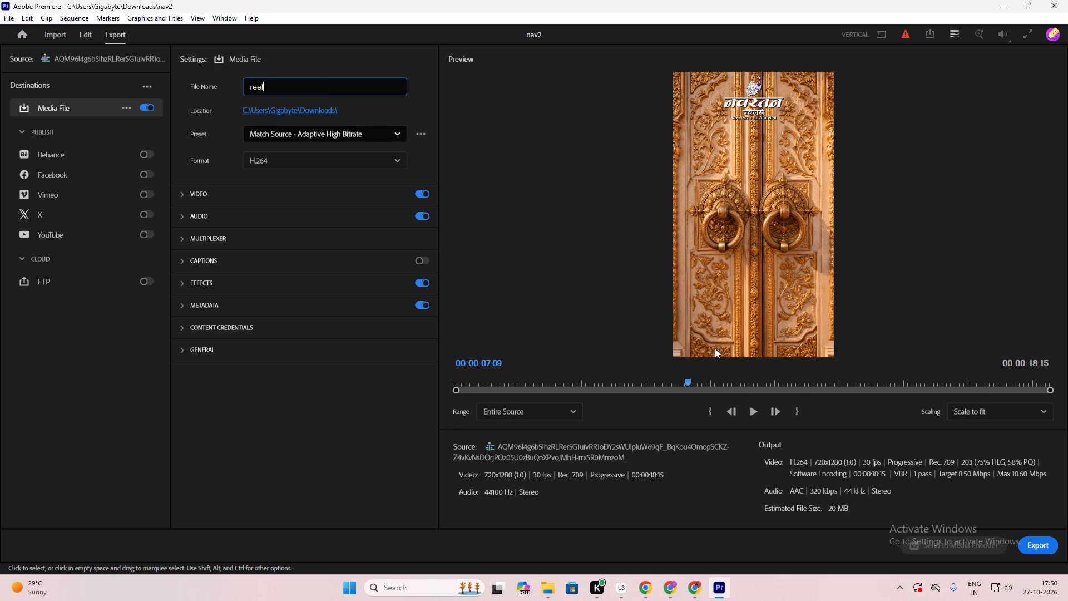
click(1034, 543)
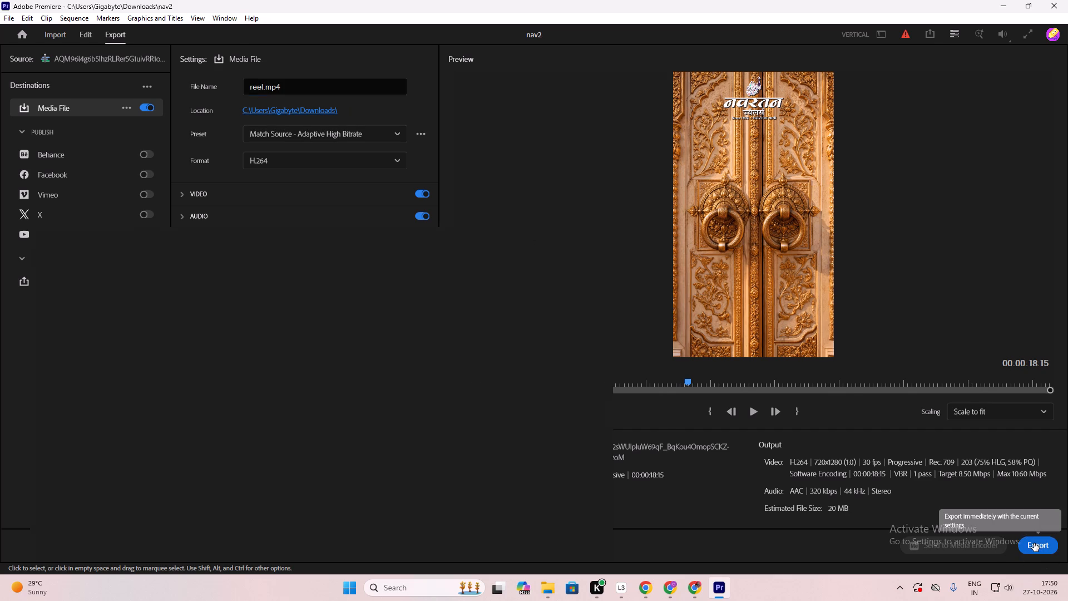
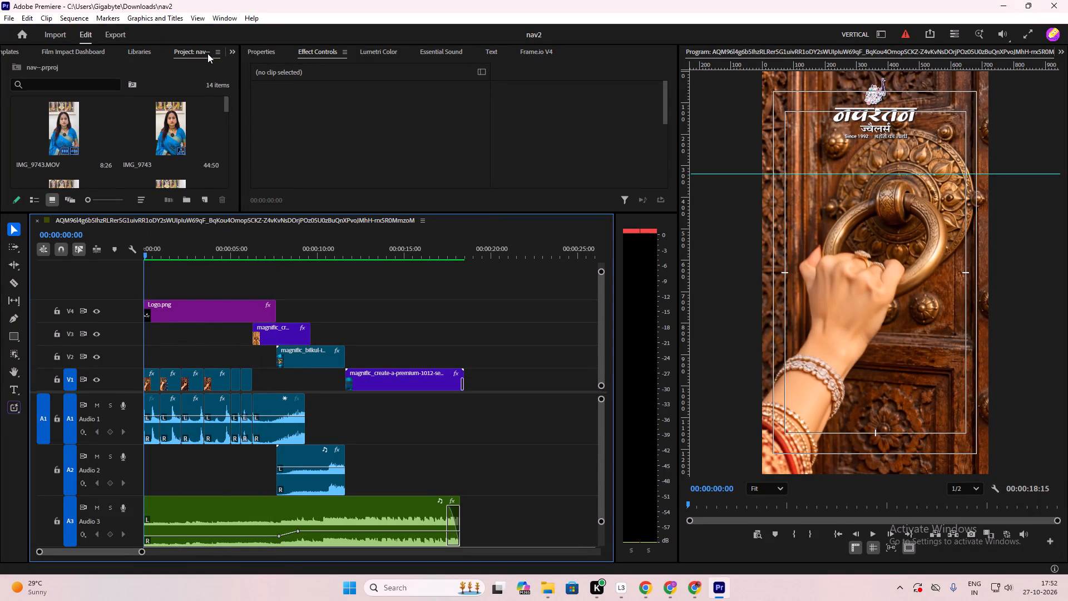
Enlarge the media bin area above the timeline and look through the items in the nav-- project.
drag(204, 213, 212, 354)
scroll(175, 173, down, 8)
scroll(174, 173, up, 6)
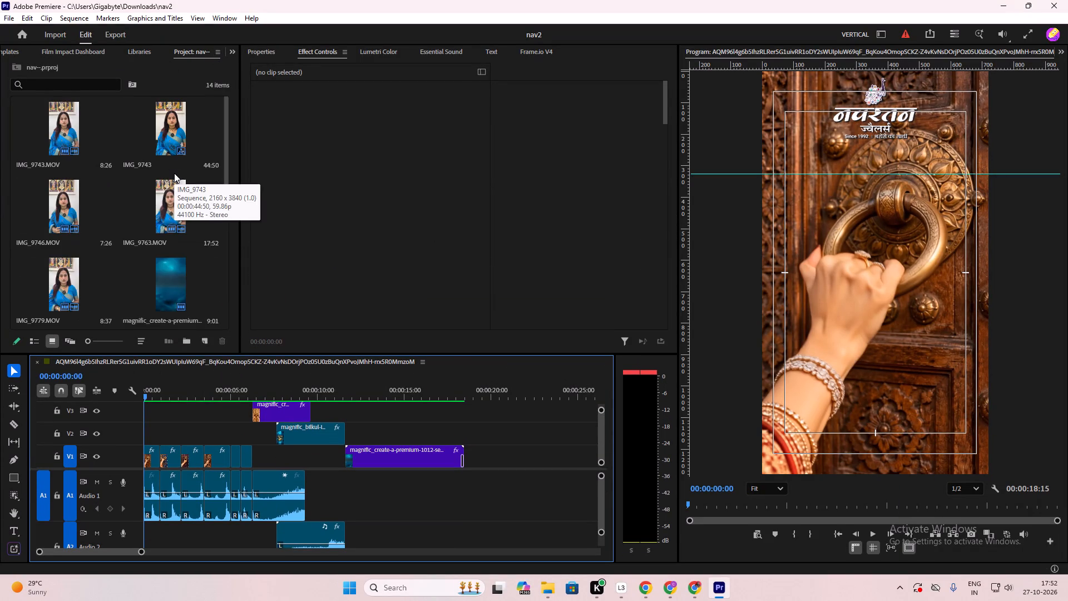
scroll(174, 173, down, 15)
scroll(174, 181, up, 11)
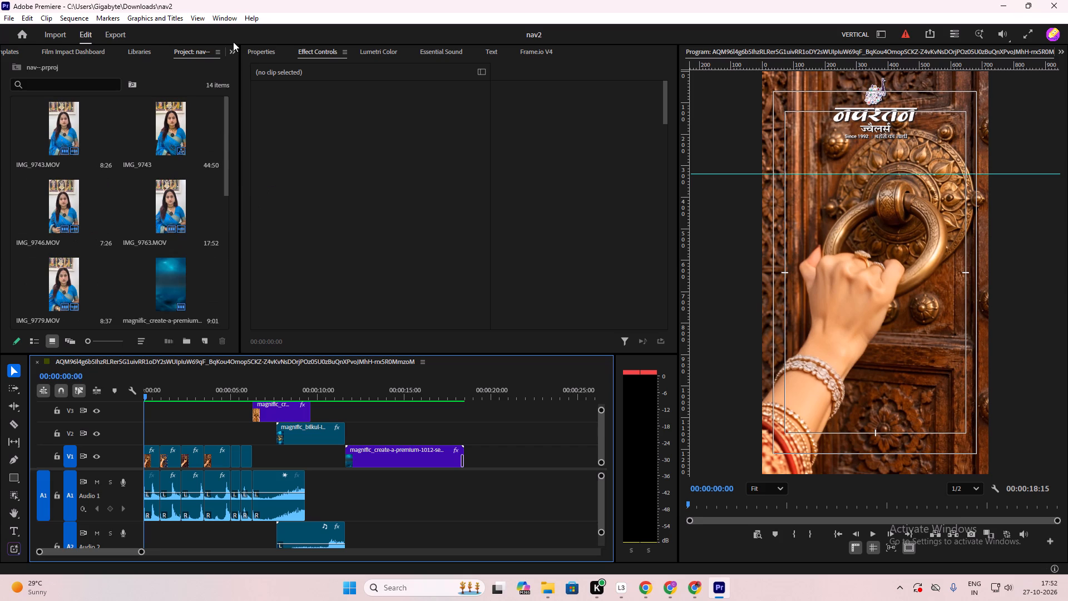
Show the list of open projects and panels grouped with the nav-- project.
click(229, 52)
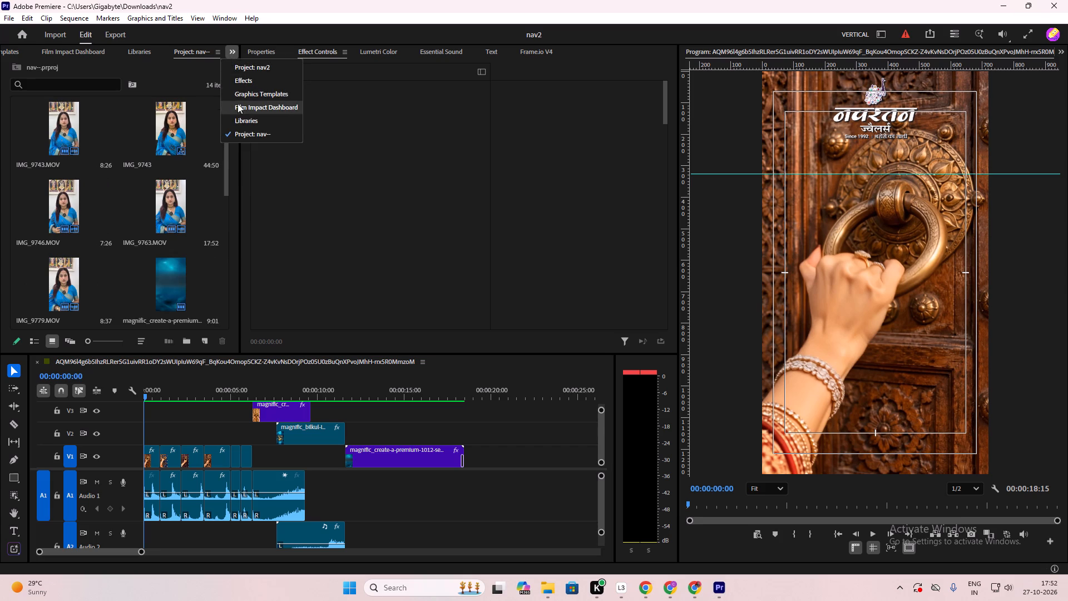
Close the nav-- project and bring up the nav2 project's media.
click(221, 51)
click(258, 56)
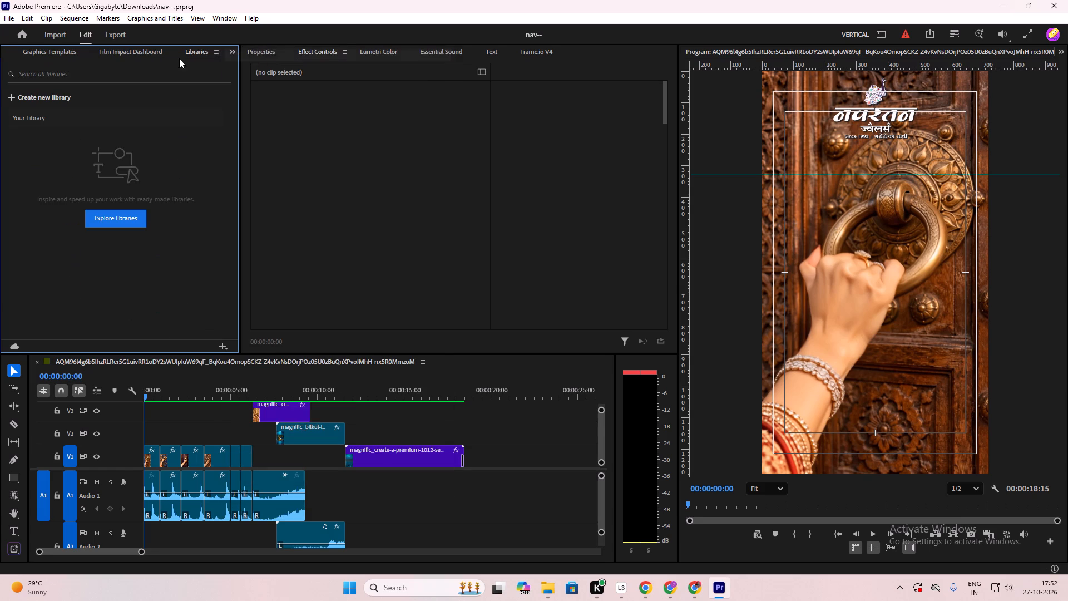
click(234, 48)
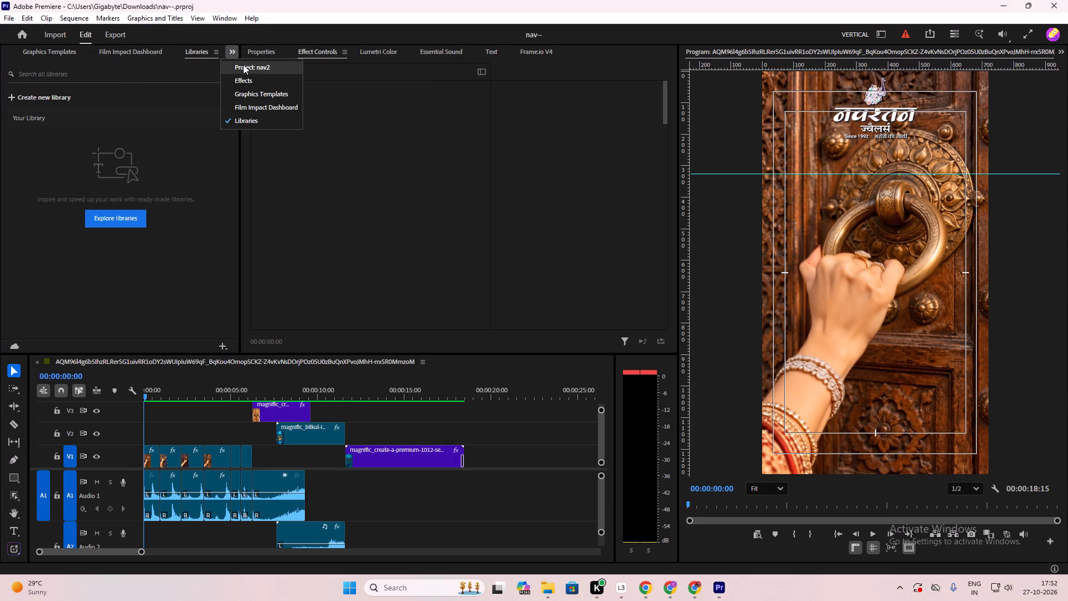
click(243, 65)
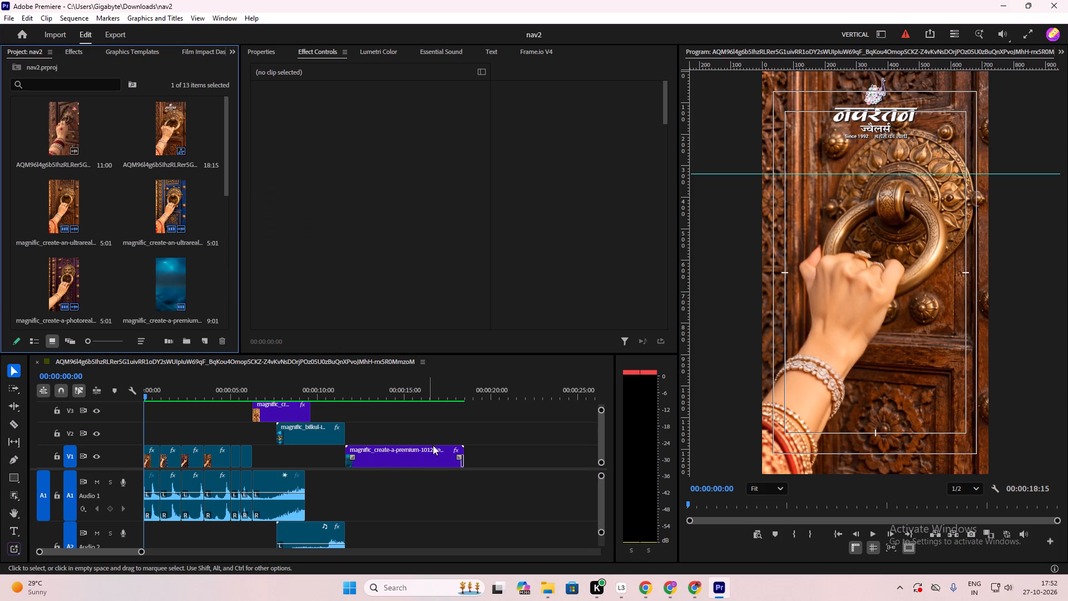
Enlarge the timeline and lengthen the fade-out at the end of the song on A3 to about 00:00:01:05.
drag(432, 354, 433, 212)
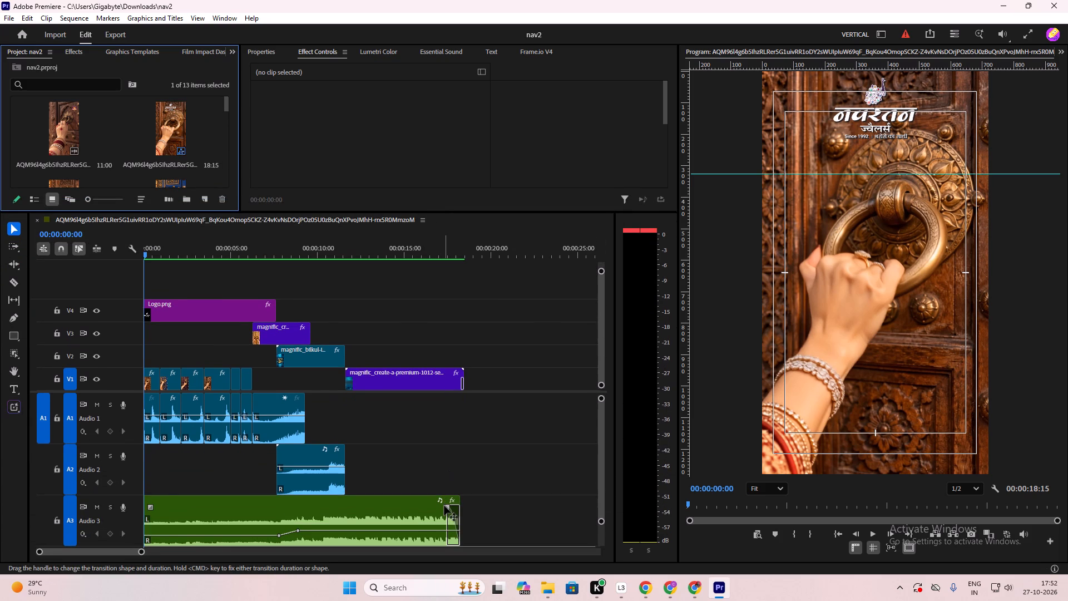
drag(447, 506, 442, 511)
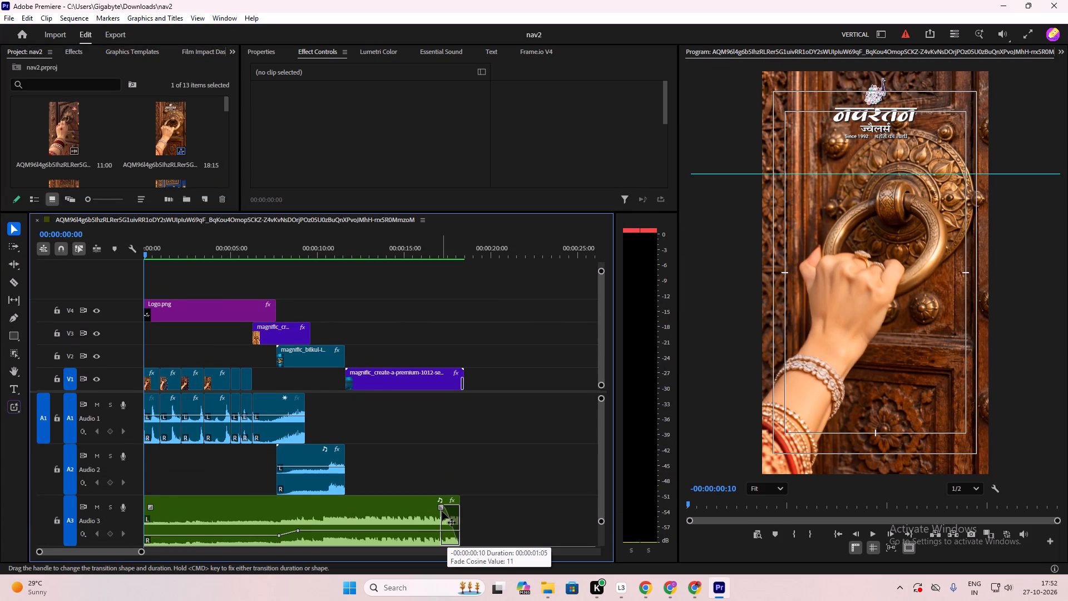
drag(442, 511, 440, 514)
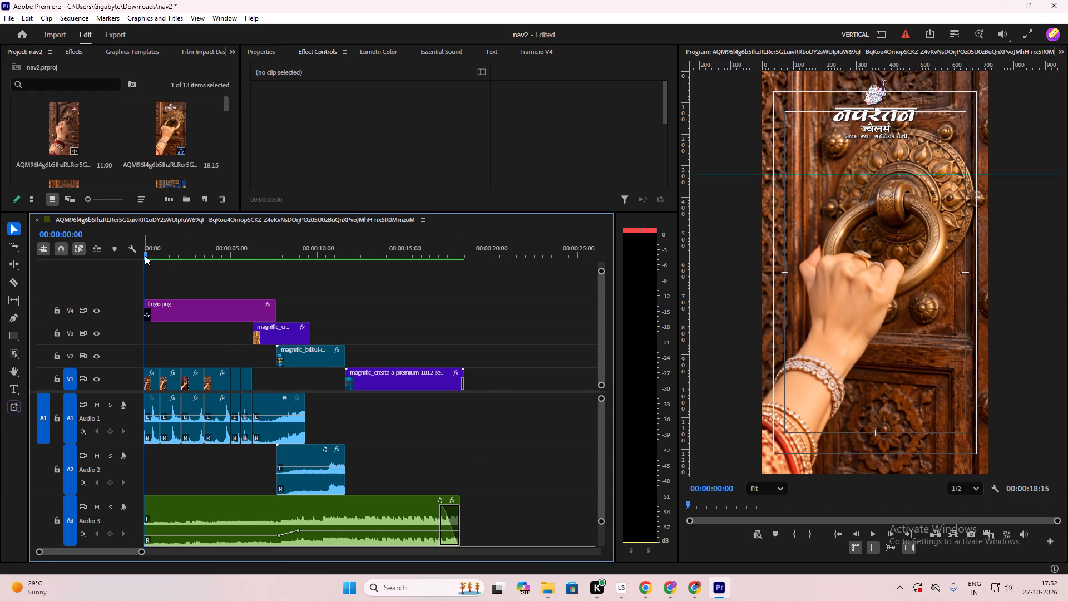
Play the sequence from the start through the Bhojubeer launch shot to check the song's ending fade.
key(space)
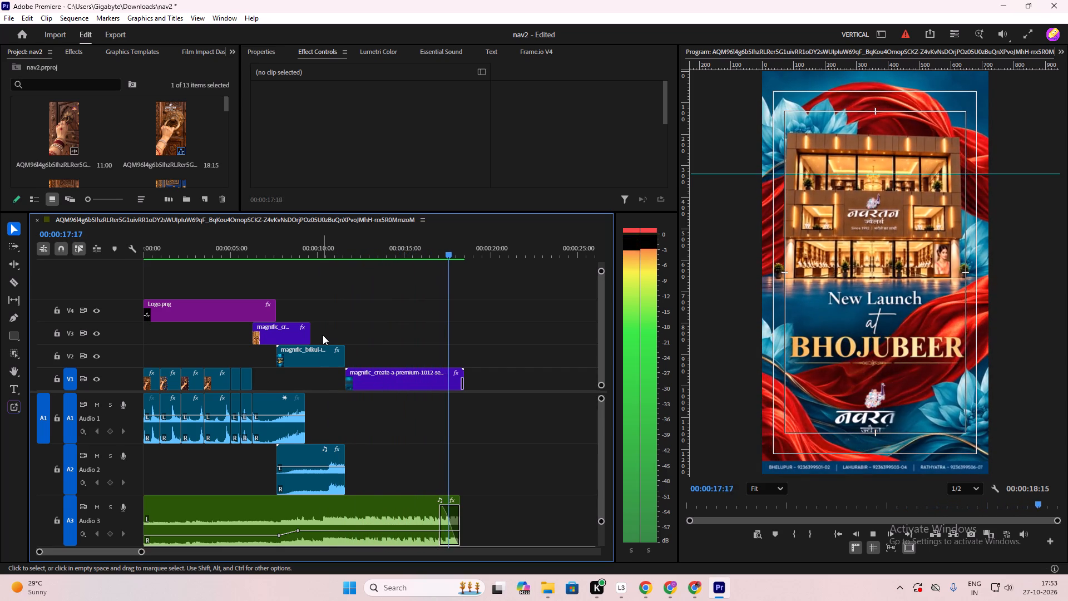
key(space)
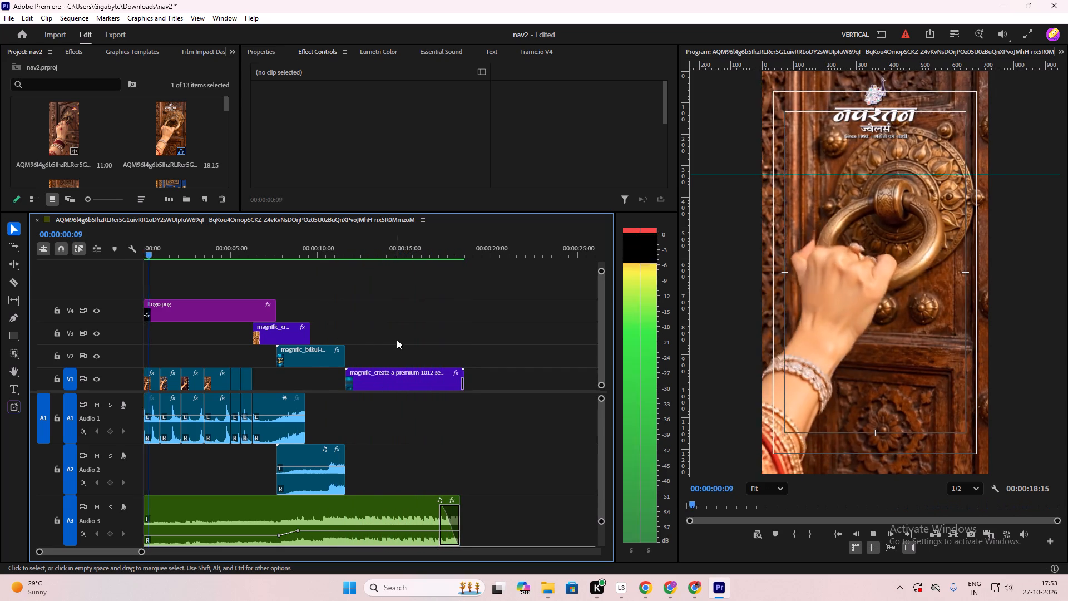
key(space)
click(428, 328)
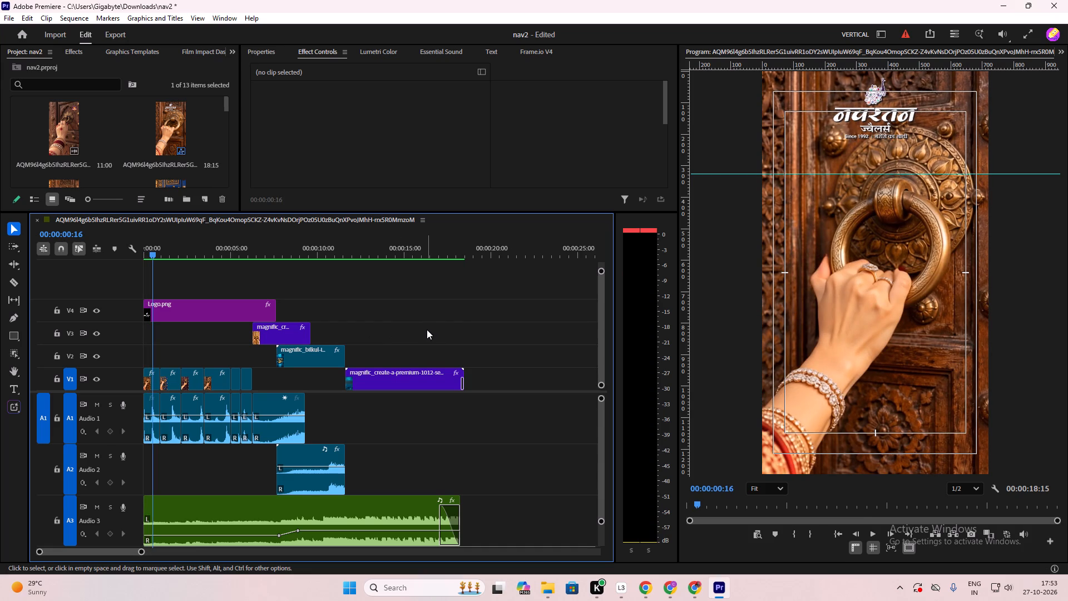
Save the nav2 project.
key(ctrl+s)
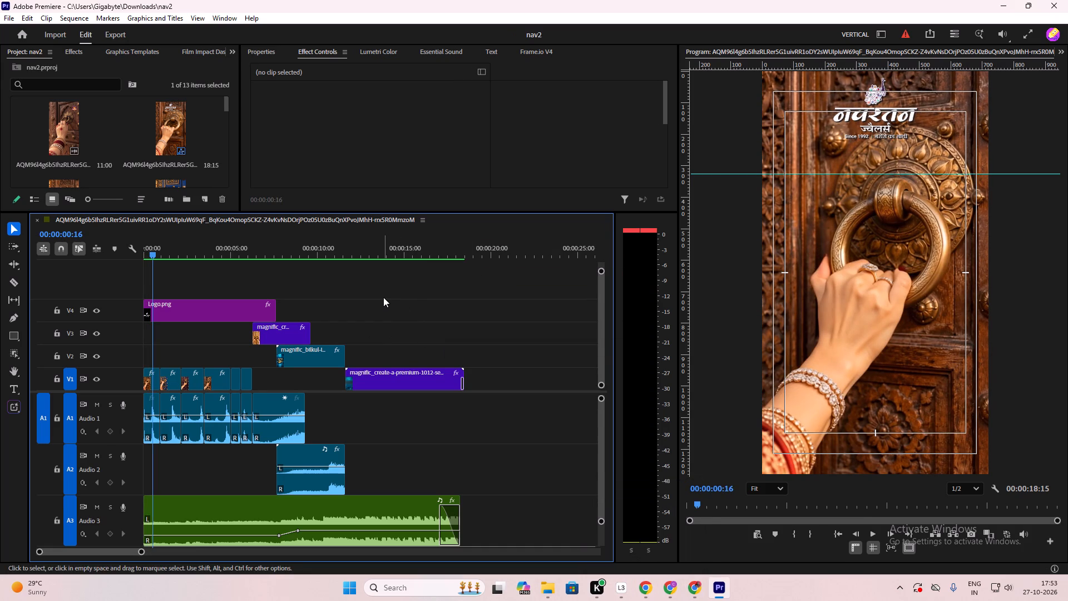
Export the entire sequence as an H.264 media file named reel, replacing the existing reel.mp4 in Downloads.
key(ctrl+m)
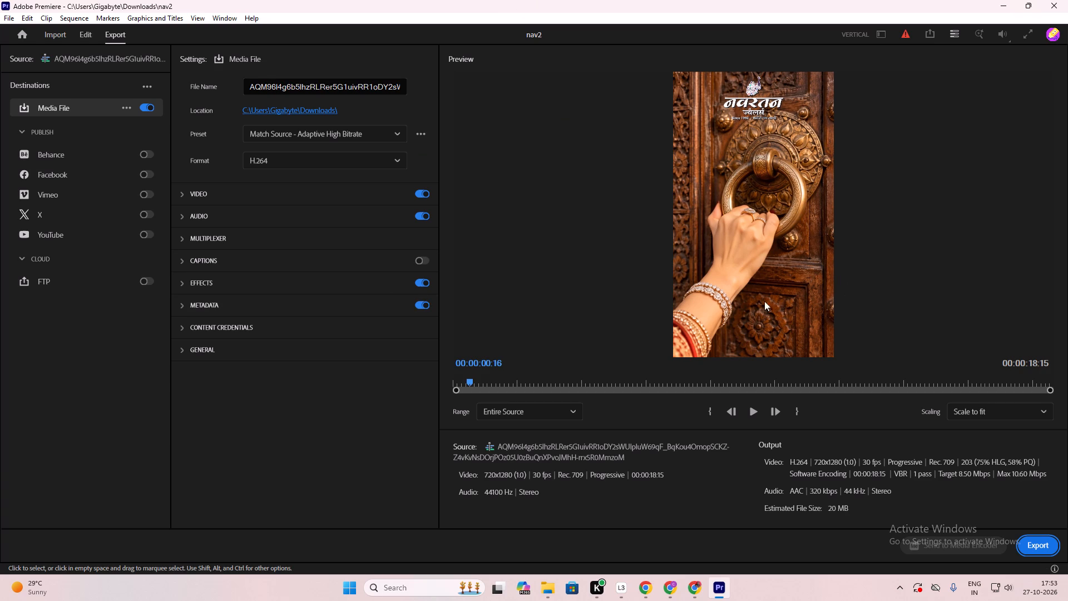
click(370, 88)
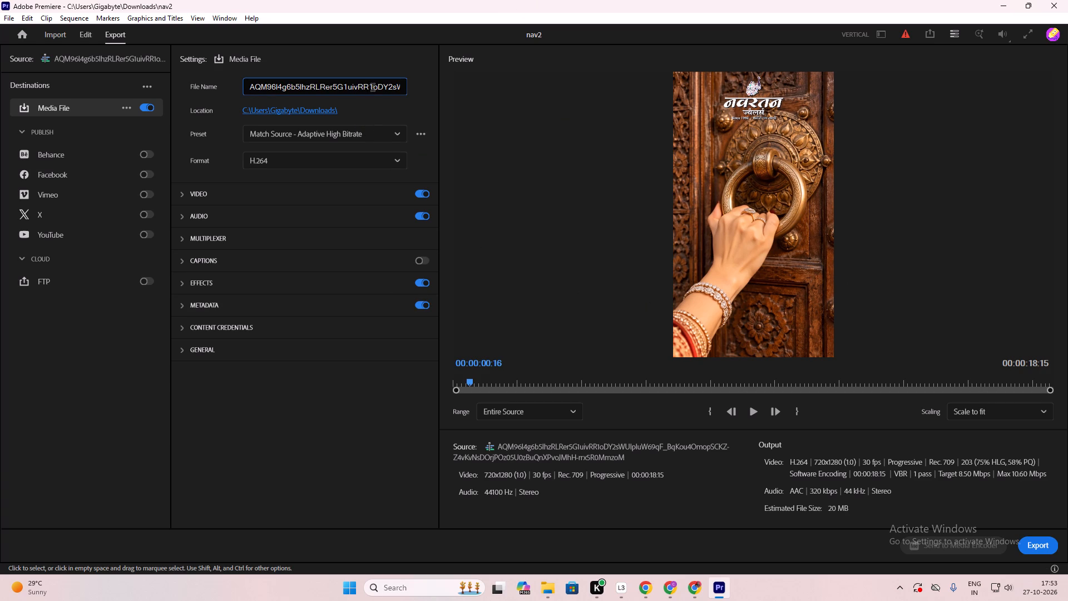
key(shift+a)
key(ctrl+a)
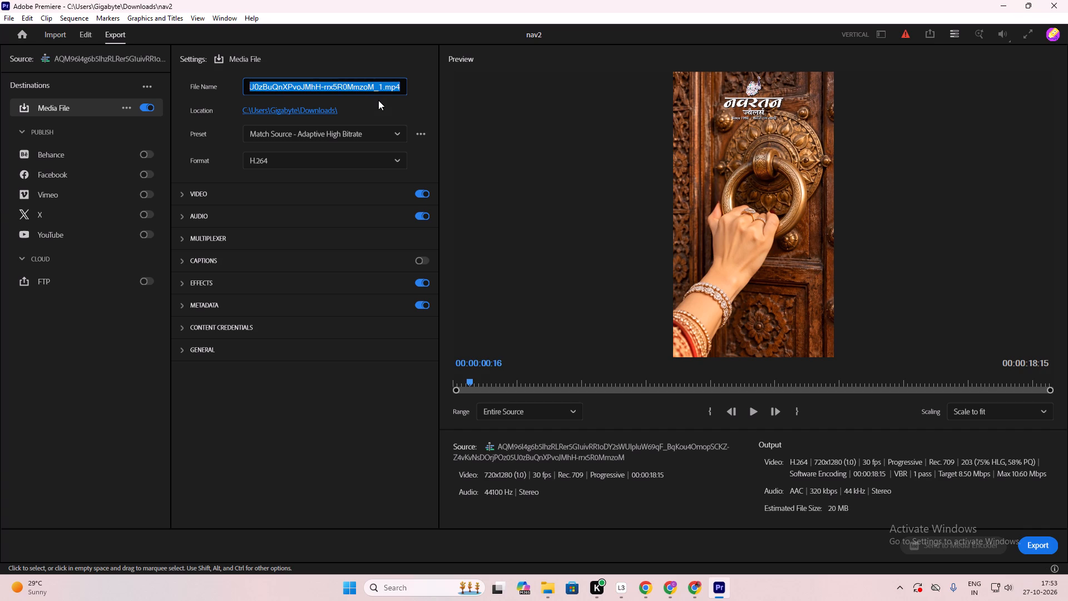
key(BackSpace)
click(278, 88)
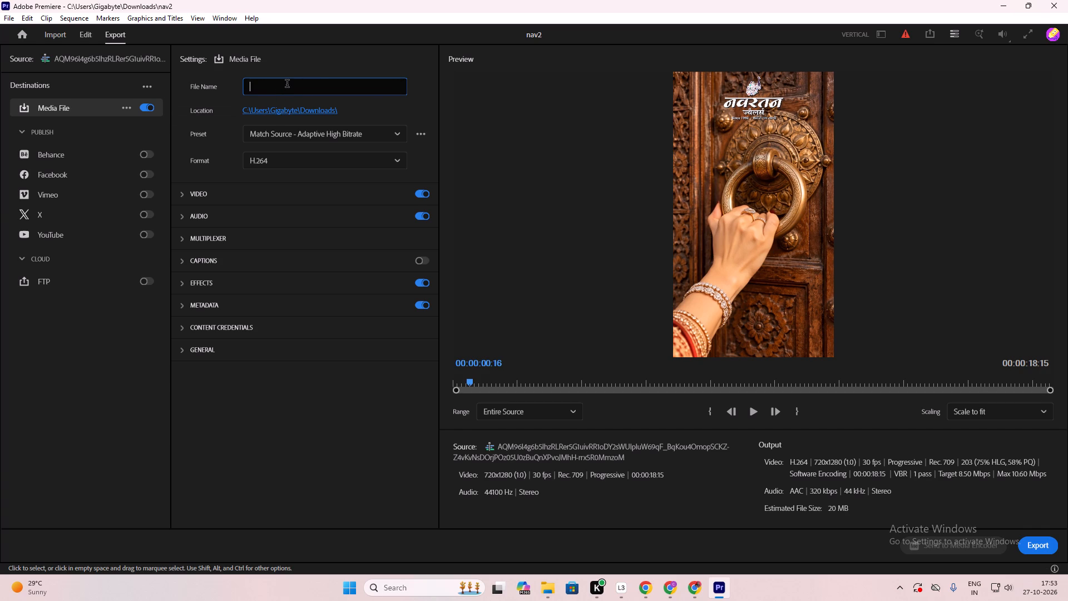
text(reel)
scroll(287, 85, up, 1)
click(1033, 541)
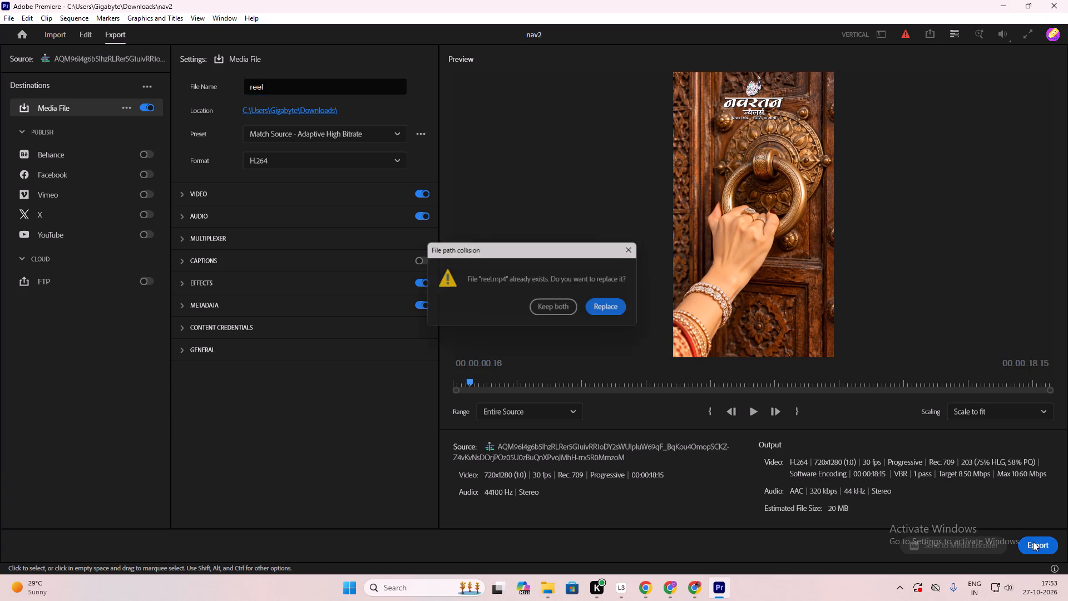
click(611, 313)
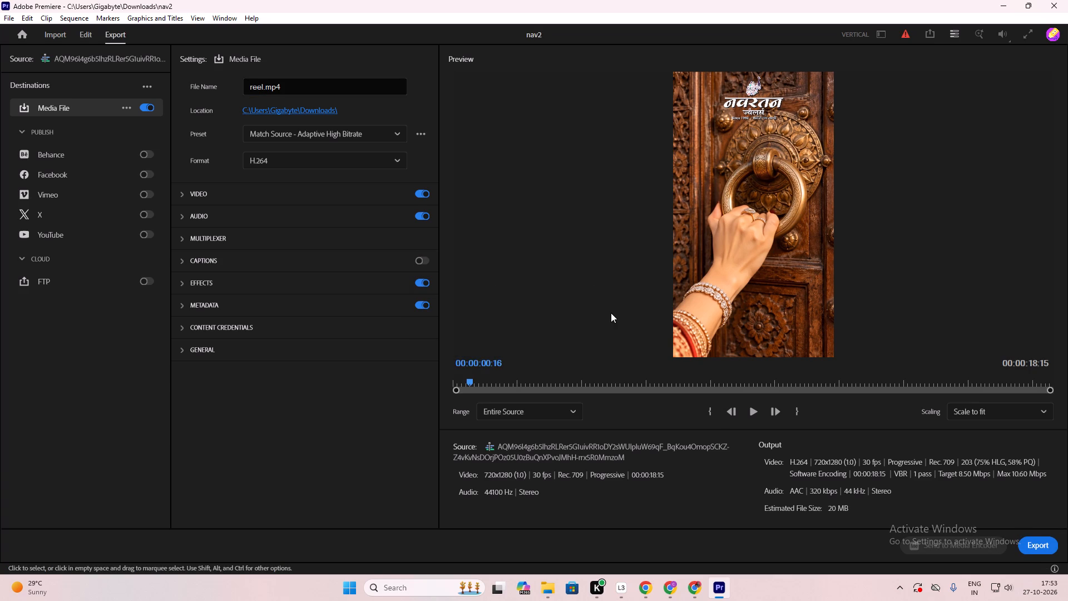
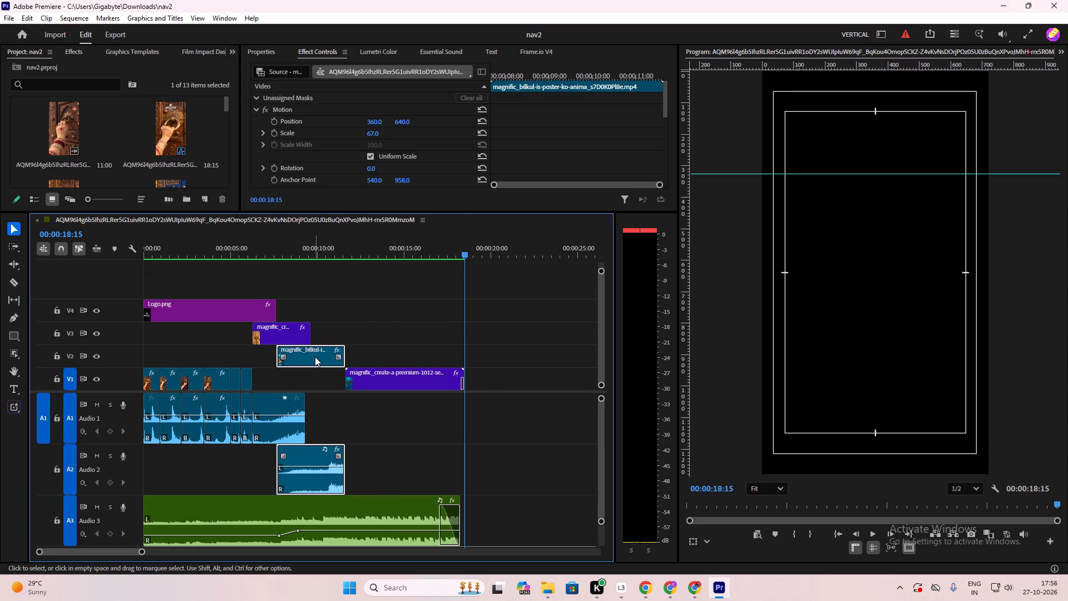
Set the speed of the magnific_bilkul poster clip on V2 and its linked audio to 100%, giving a duration of 00:00:05:01.
right_click(315, 357)
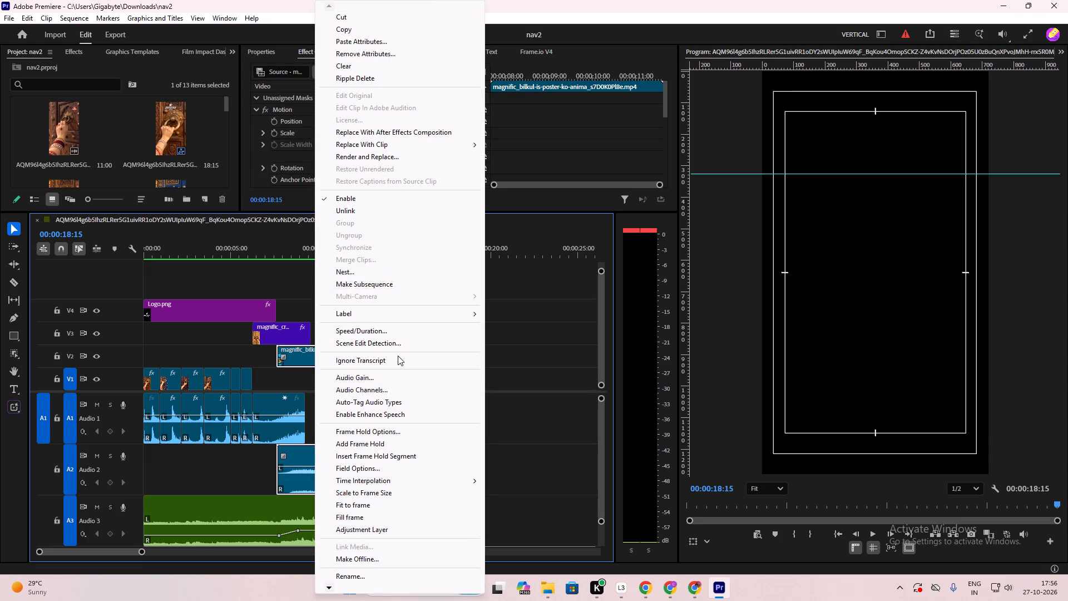
click(392, 334)
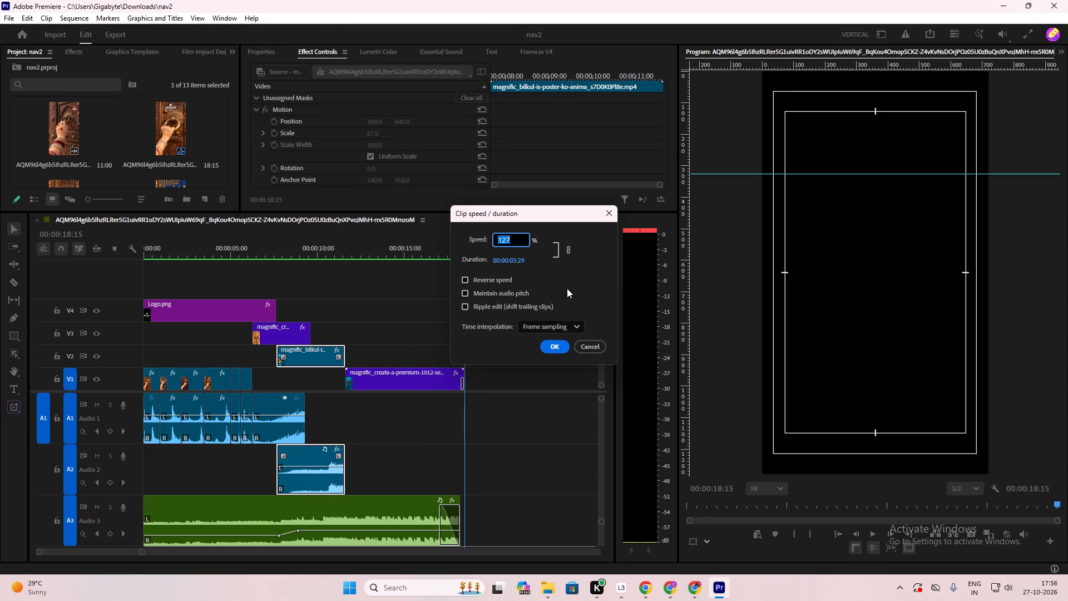
click(567, 288)
drag(502, 240, 471, 247)
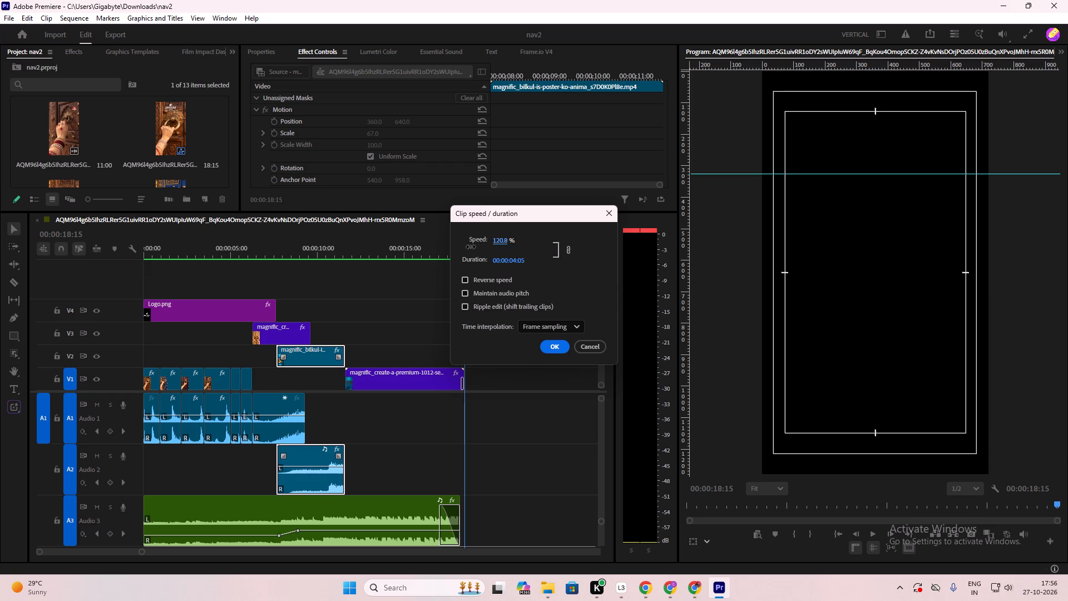
drag(471, 247, 390, 266)
drag(390, 266, 386, 270)
drag(386, 270, 383, 272)
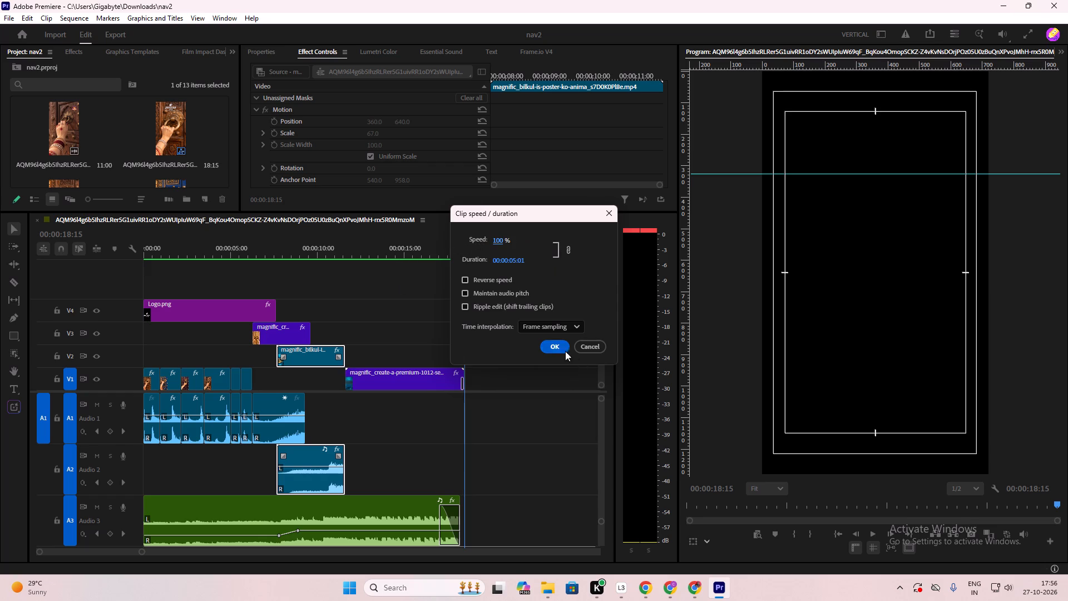
click(555, 345)
click(413, 312)
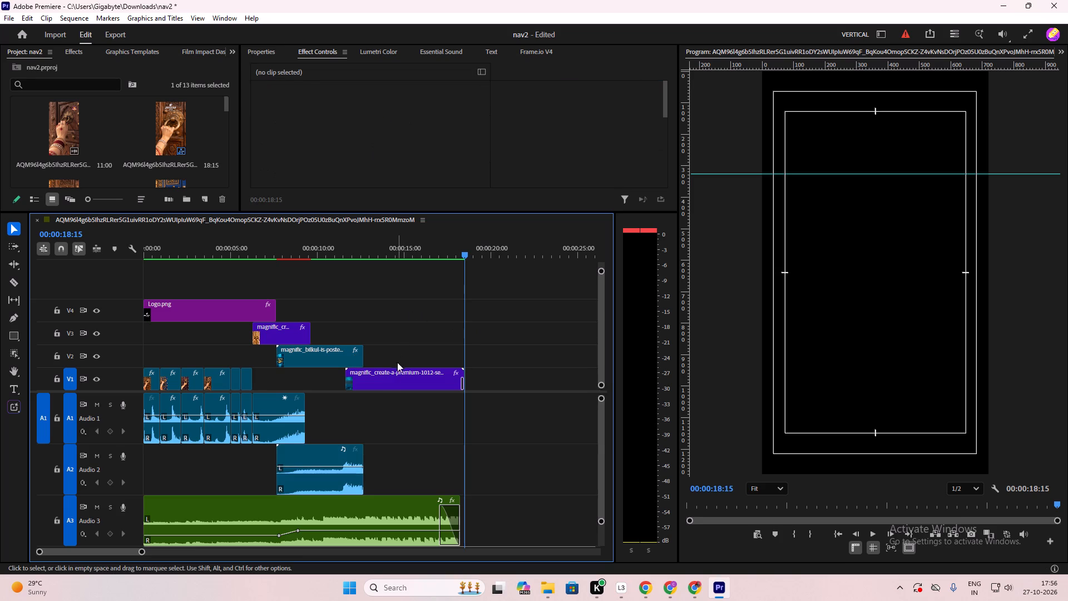
Move the closing Bhojubeer launch clip on V1 so it starts where the V2 poster clip ends.
drag(382, 381, 403, 375)
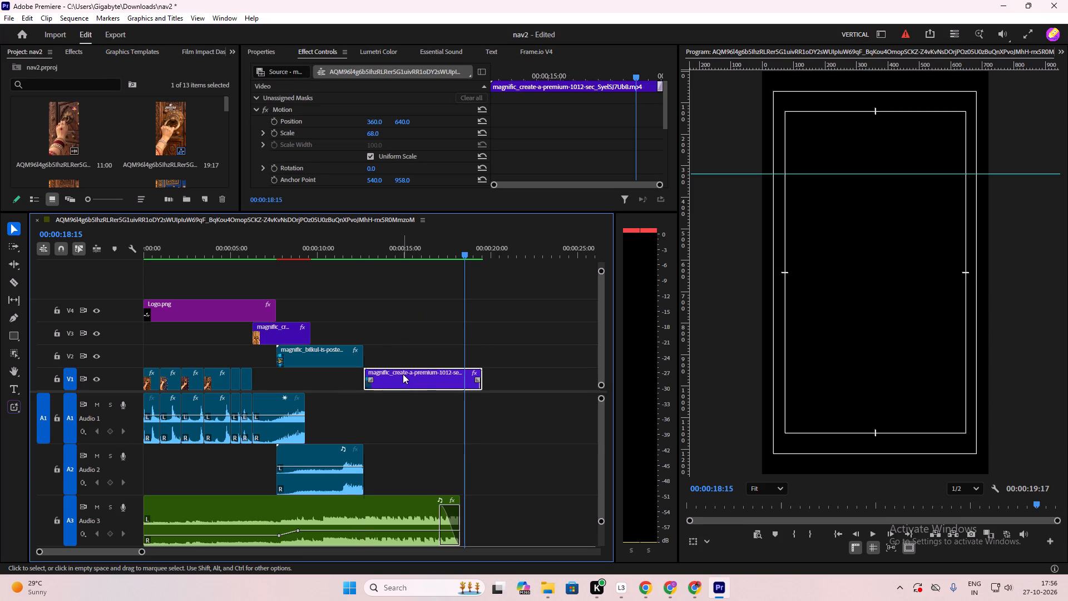
click(510, 373)
Set the closing launch clip's speed to 144.1%, giving a duration of 00:00:06:08.
click(424, 382)
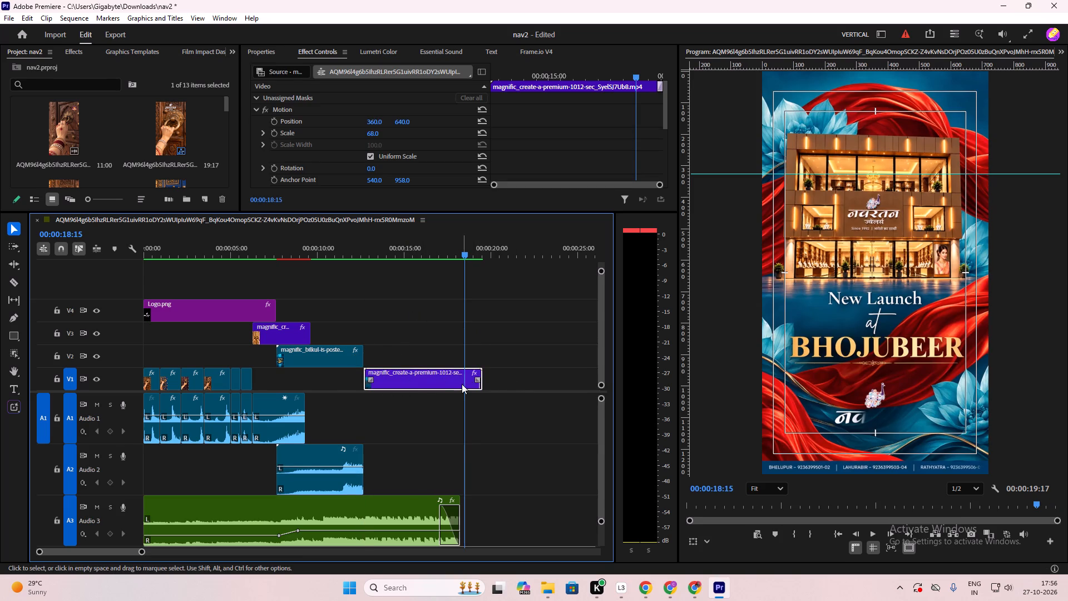
right_click(454, 384)
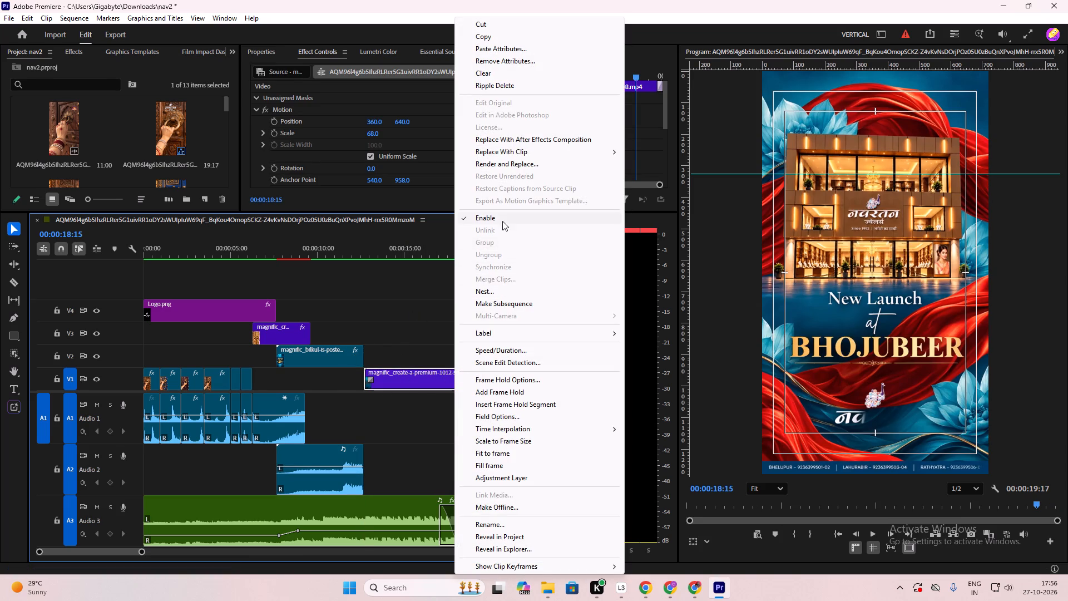
click(507, 354)
click(552, 267)
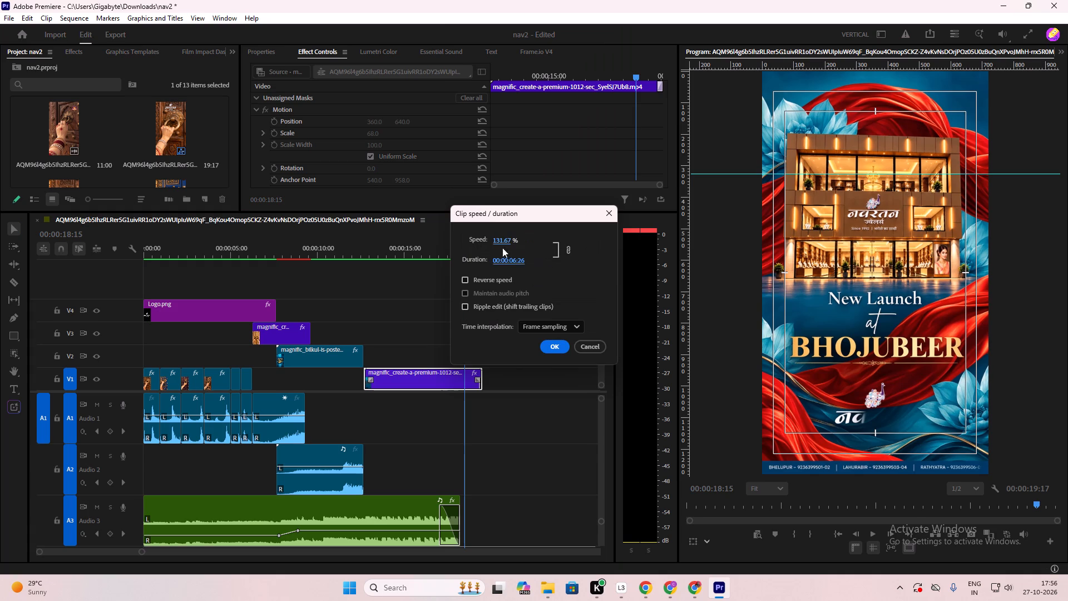
drag(499, 243, 574, 247)
click(552, 346)
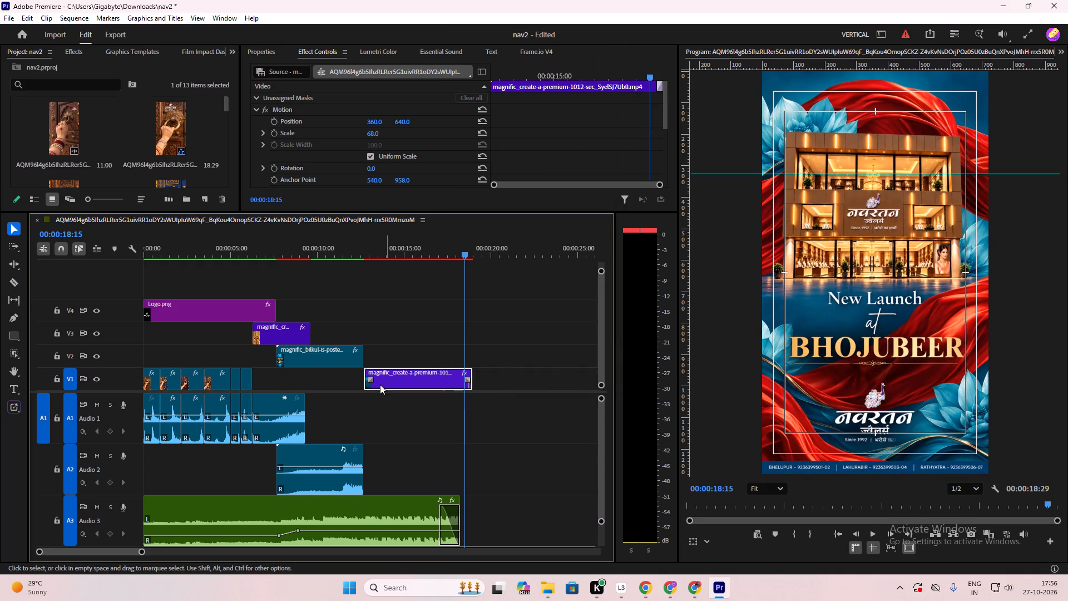
Trim the start of the launch clip to leave about 00:00:05:15, keeping it against the V2 clip's end and finishing with the song.
drag(367, 380, 376, 383)
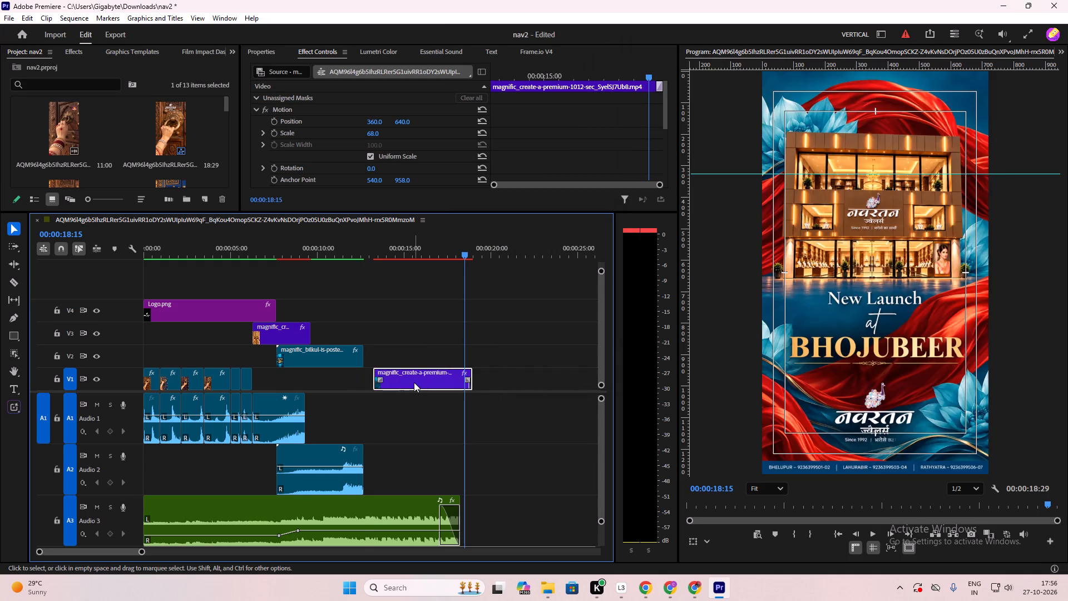
drag(414, 382, 405, 382)
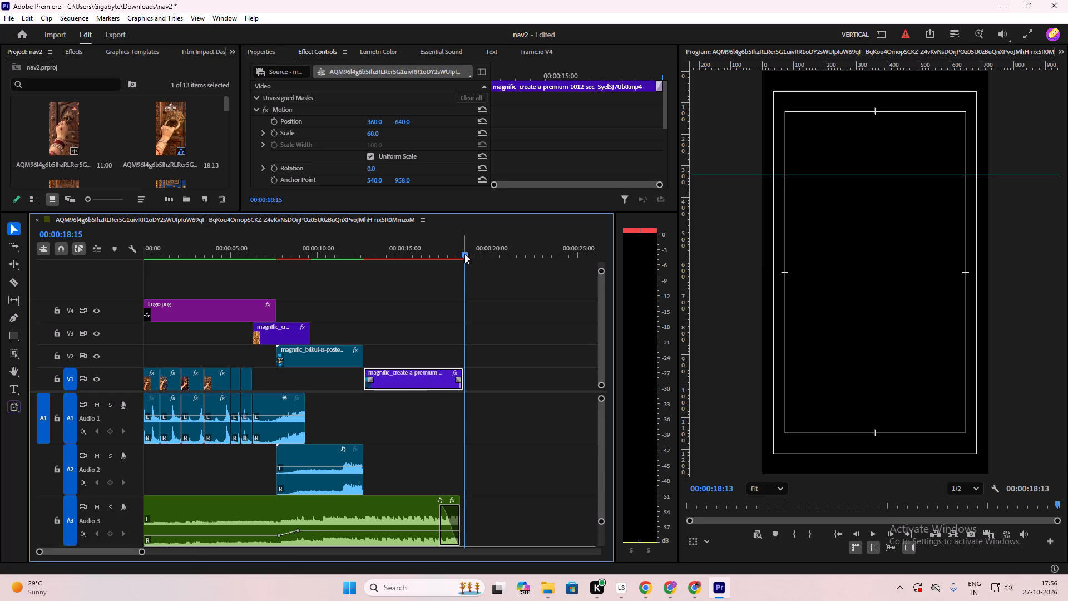
drag(464, 252, 459, 260)
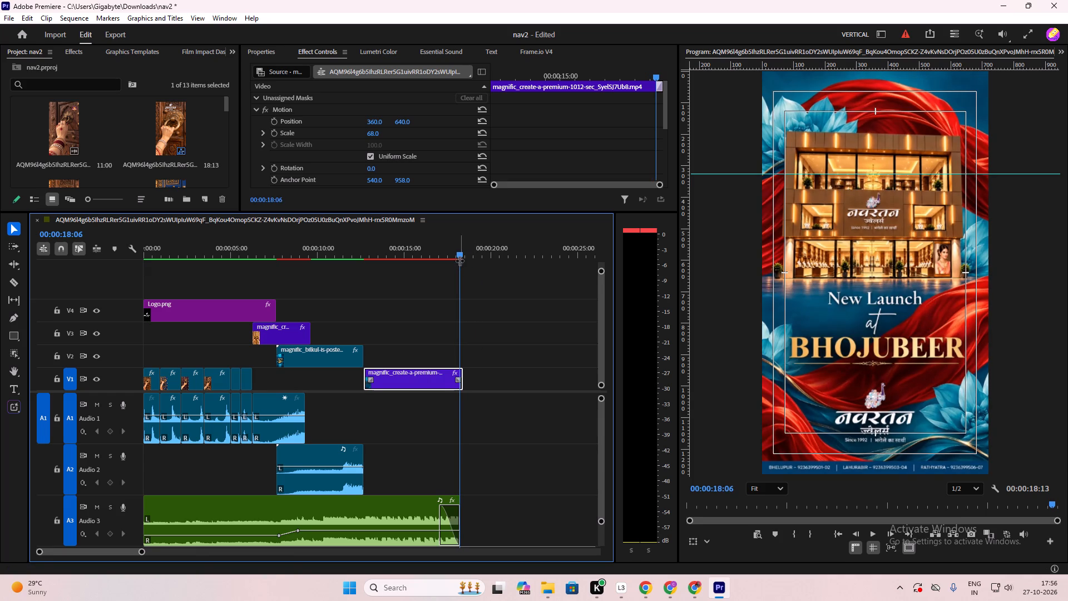
drag(367, 383, 372, 386)
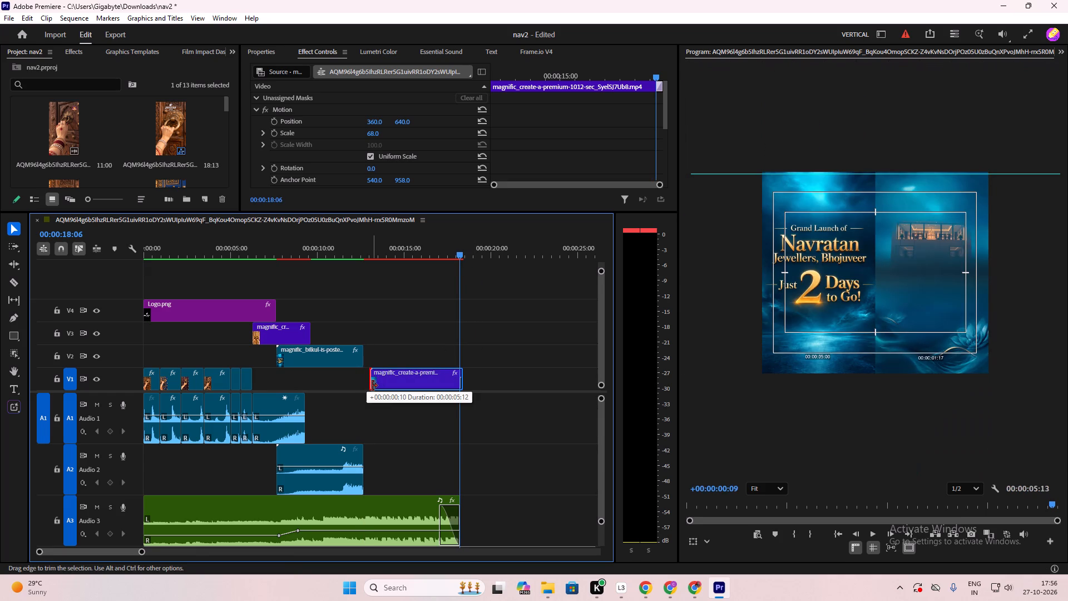
drag(372, 386, 373, 386)
drag(385, 382, 379, 382)
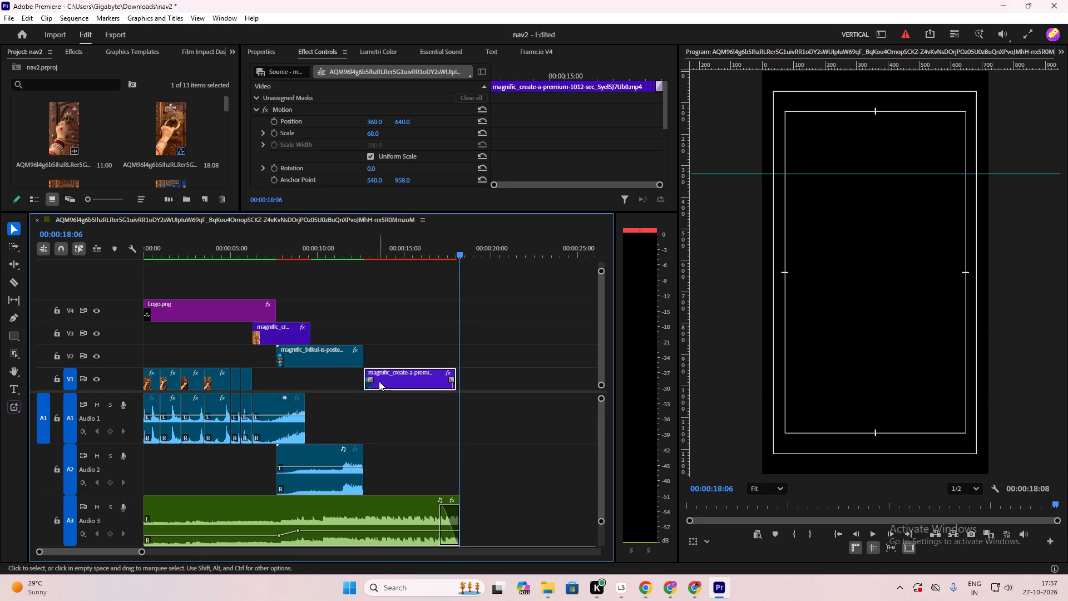
click(398, 384)
drag(366, 383, 362, 383)
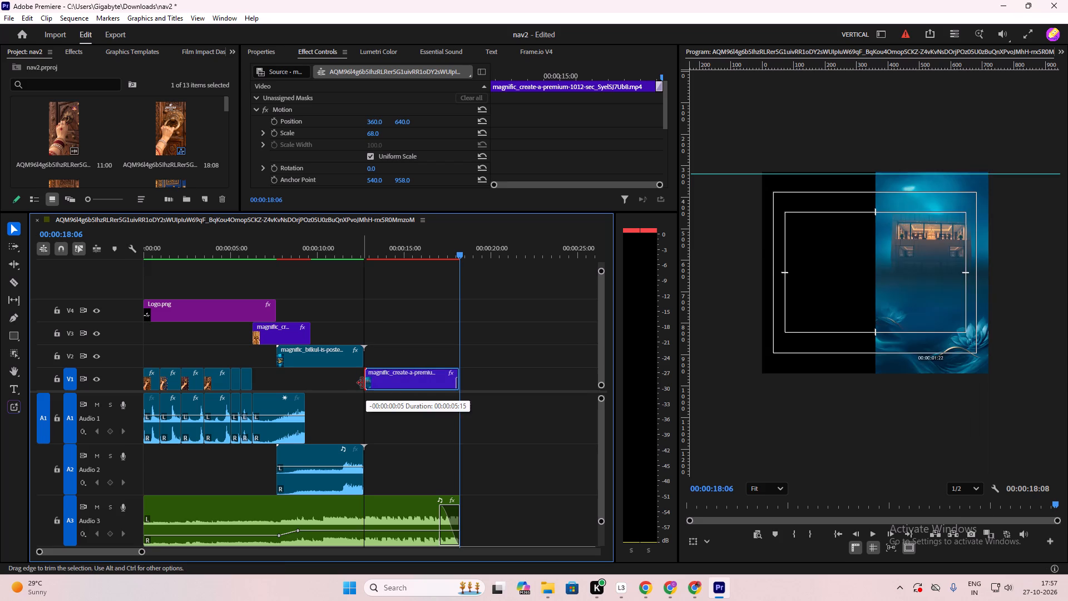
drag(362, 383, 361, 383)
Play the sequence from before the 2 Days to Go poster through the Bhojubeer launch shot to check the new timing.
drag(460, 251, 320, 320)
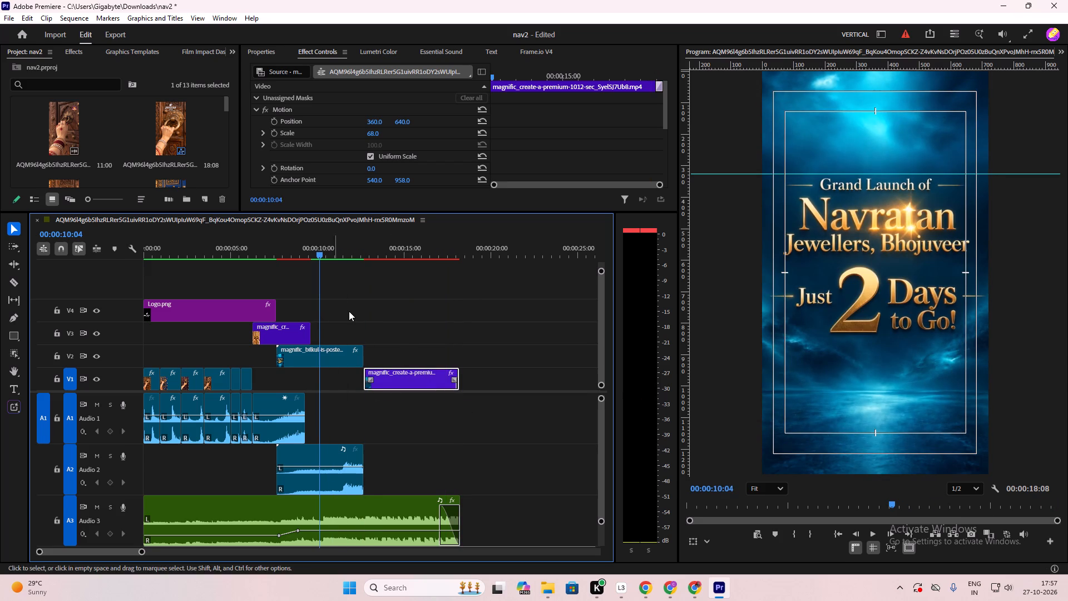
drag(317, 248, 268, 276)
click(316, 284)
key(space)
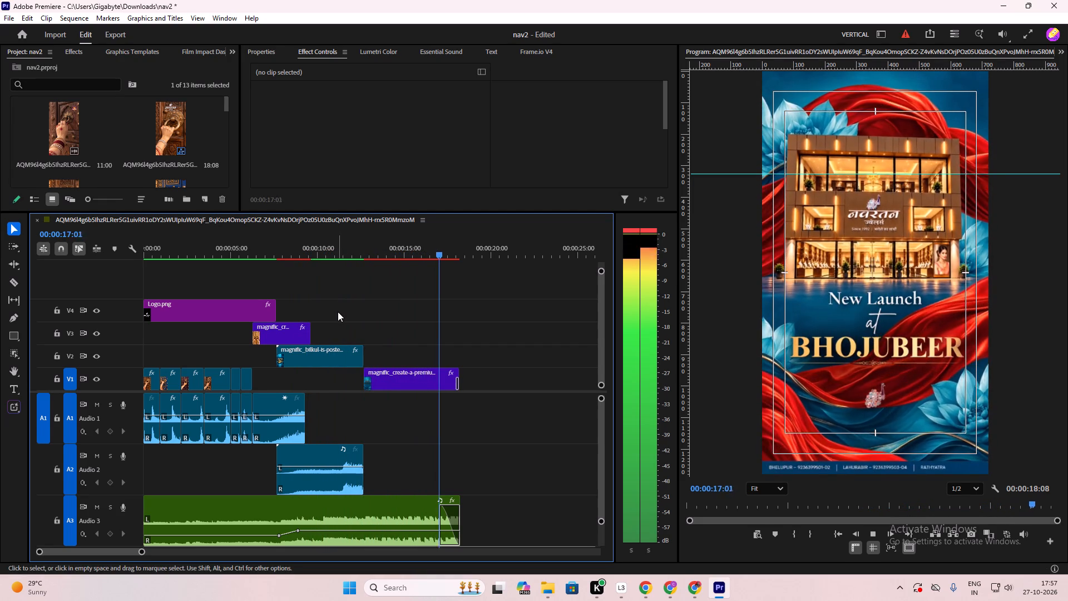
key(space)
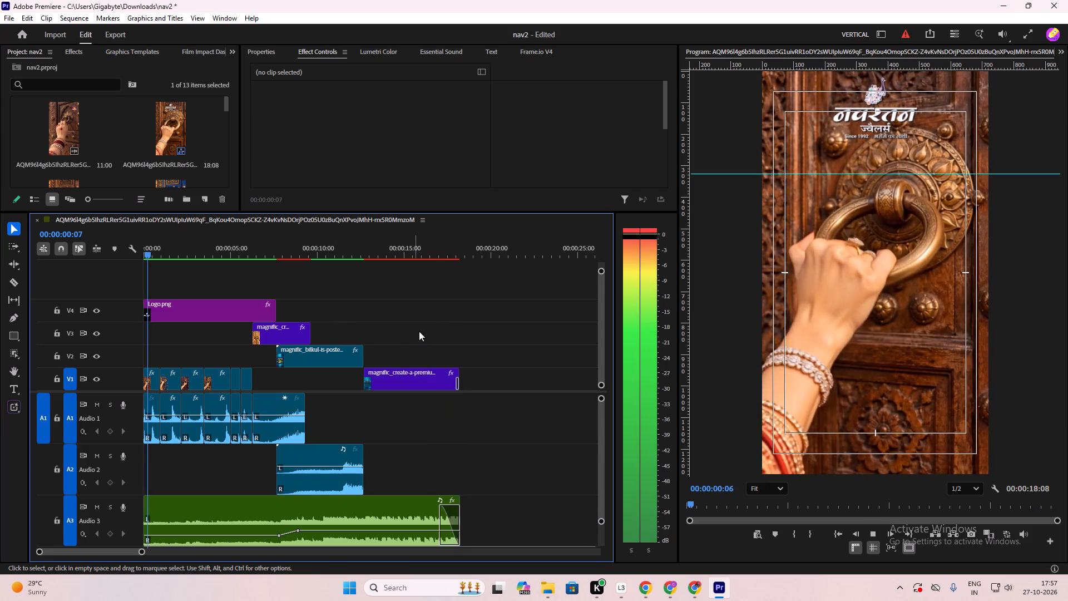
key(space)
click(375, 327)
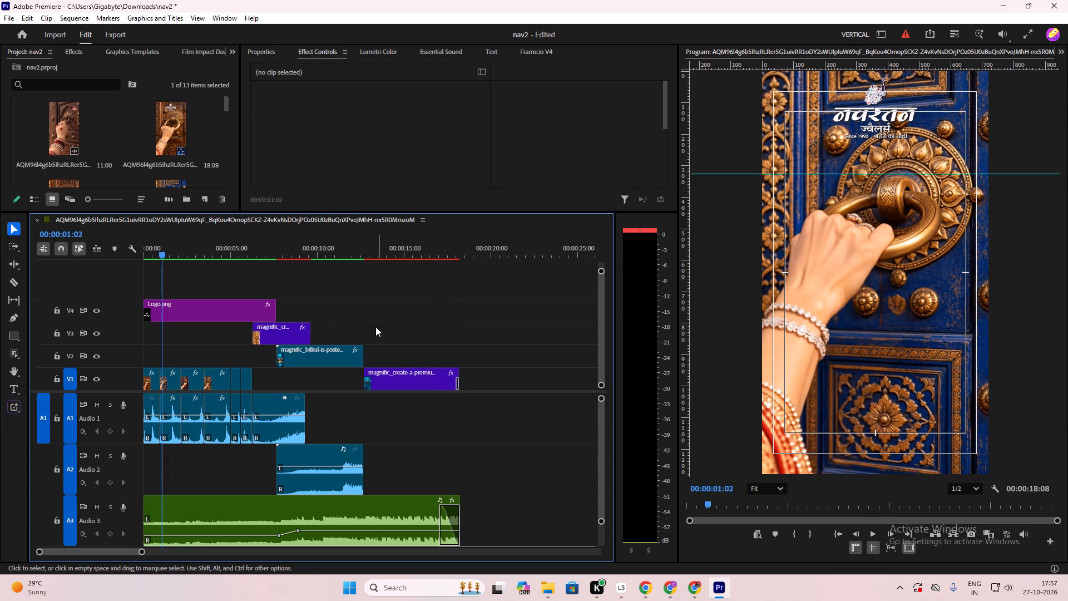
Save the nav2 project.
key(ctrl+s)
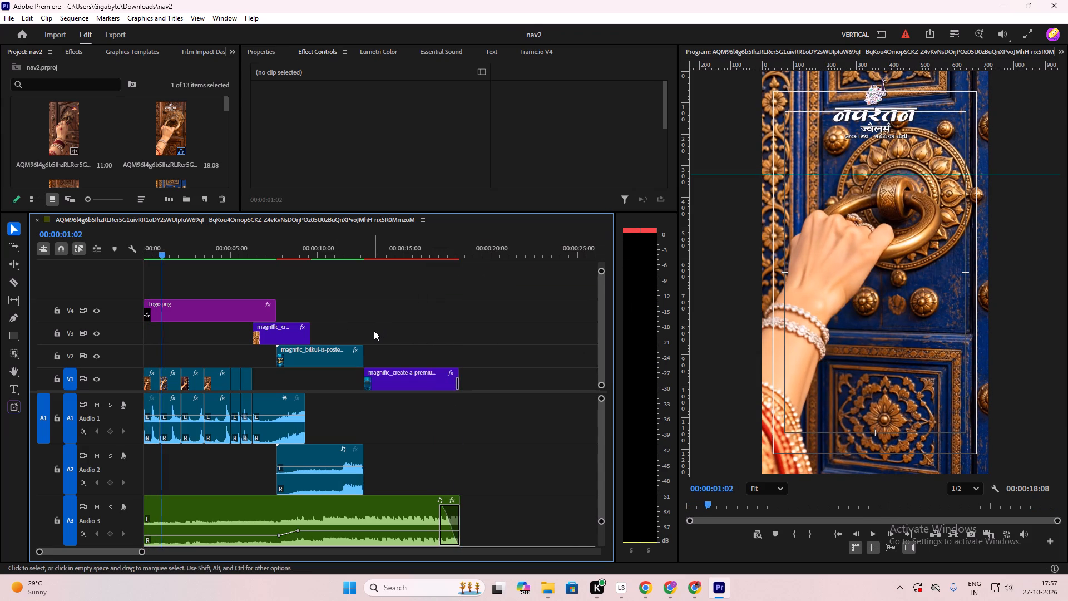
Render the sequence's preview for the retimed clips.
key(Return)
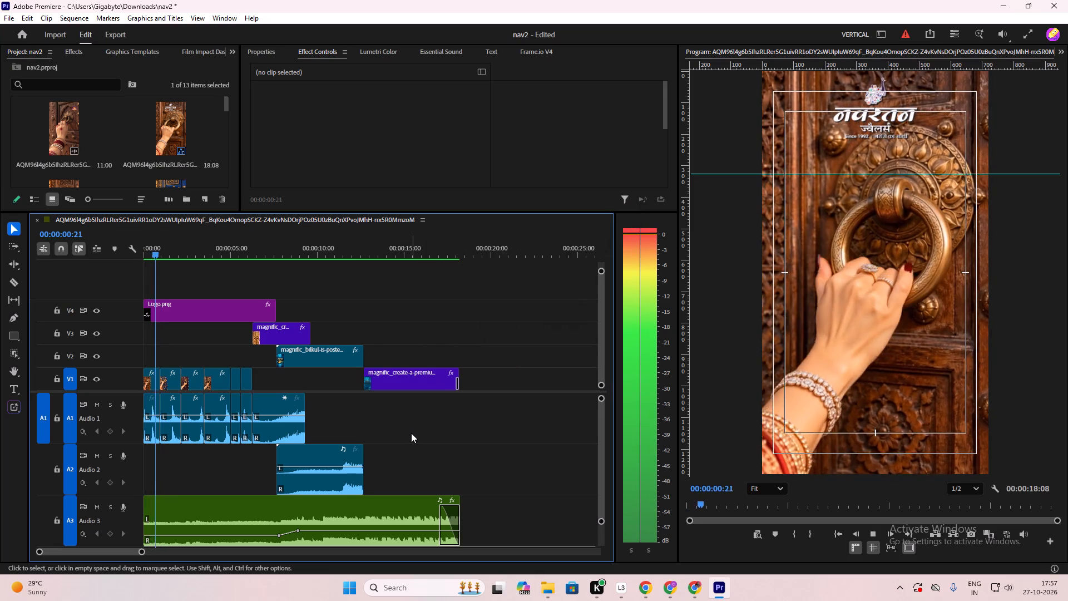
Export the entire sequence as an H.264 media file named reel, replacing the existing reel.mp4 in Downloads.
key(ctrl+m)
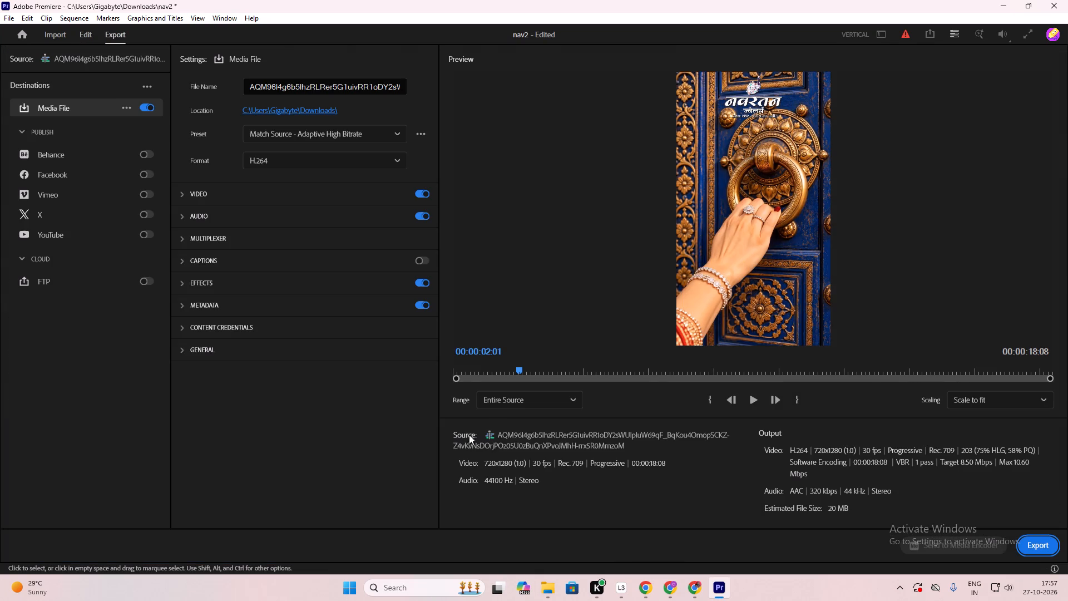
click(323, 87)
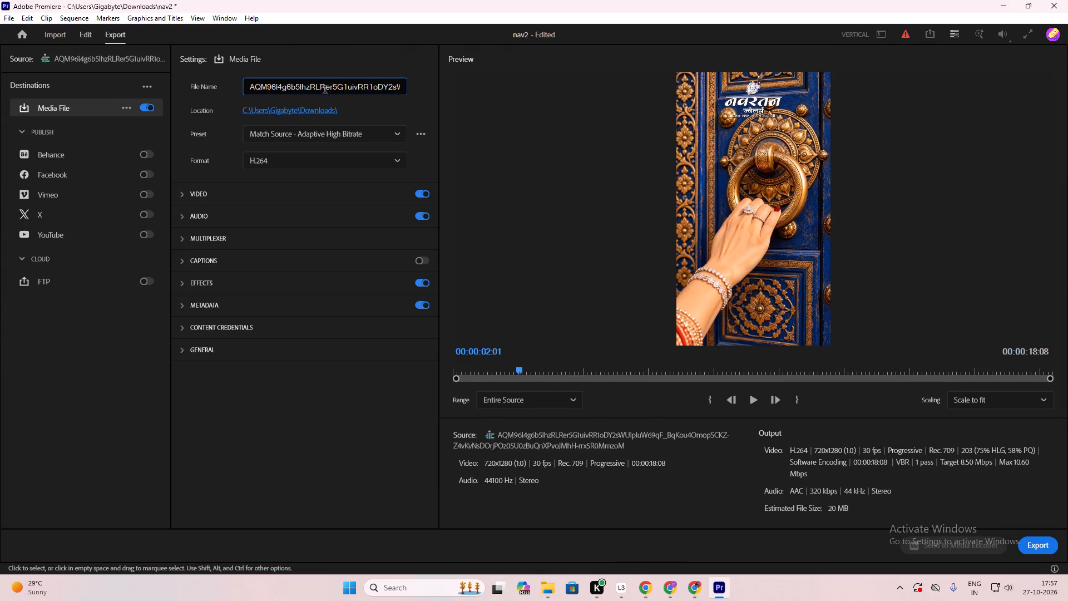
key(BackSpace)
key(ctrl+a)
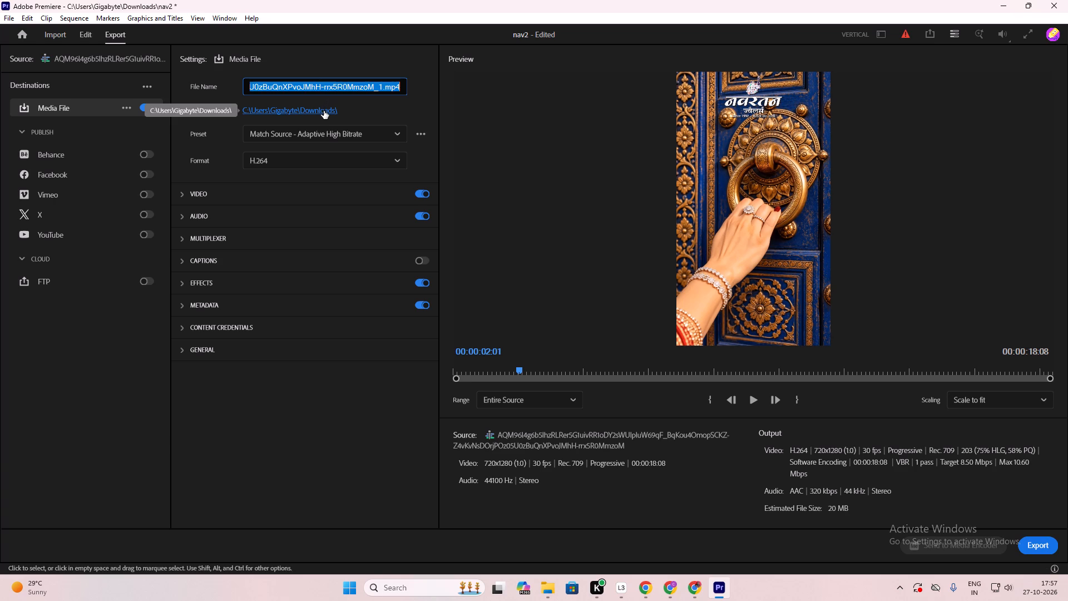
key(BackSpace)
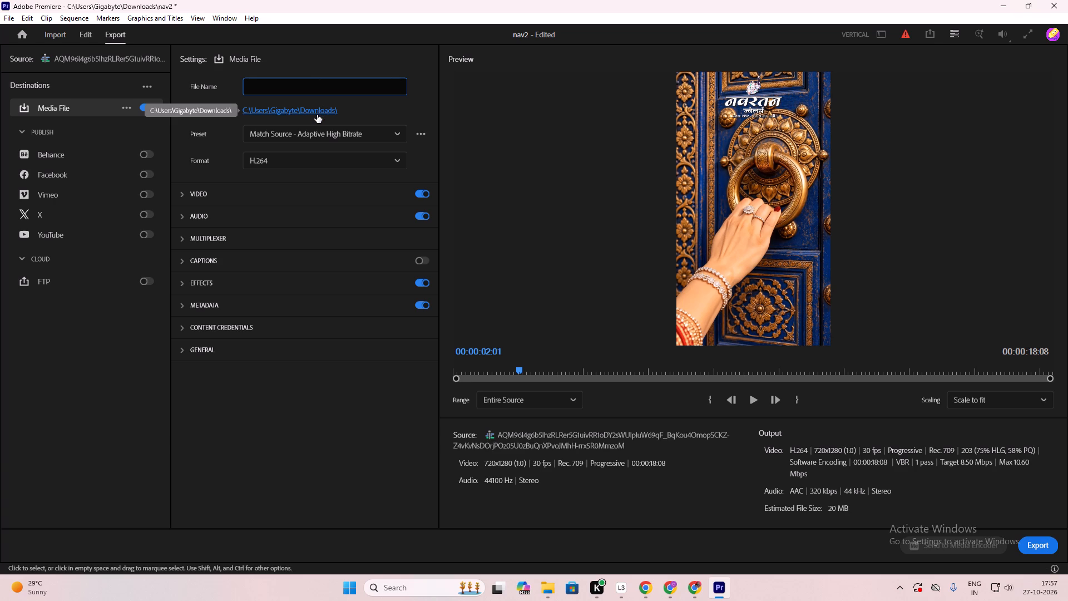
text(reel)
click(1044, 544)
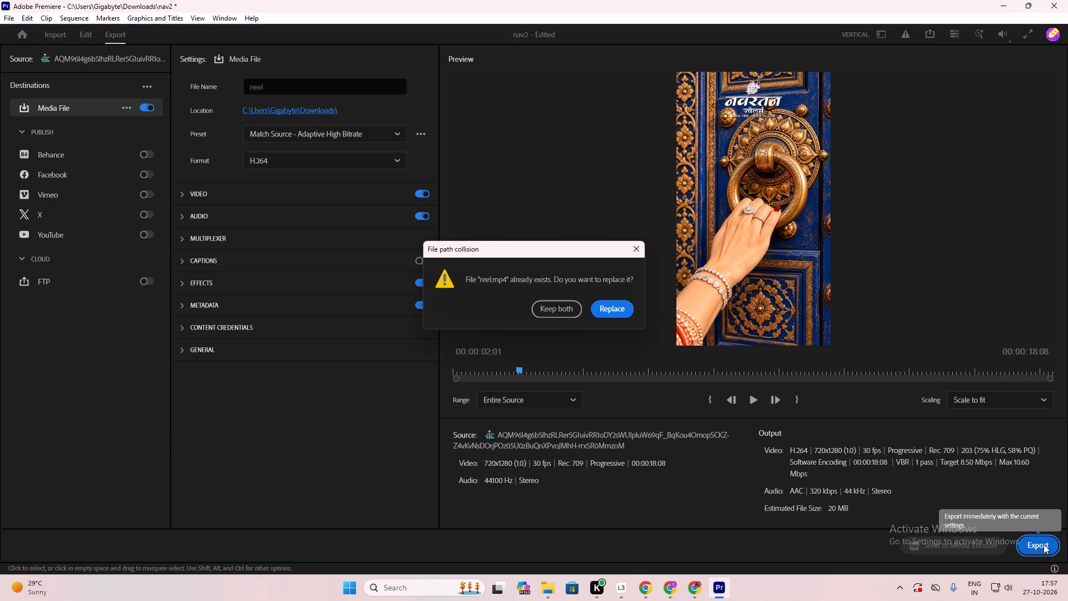
click(618, 308)
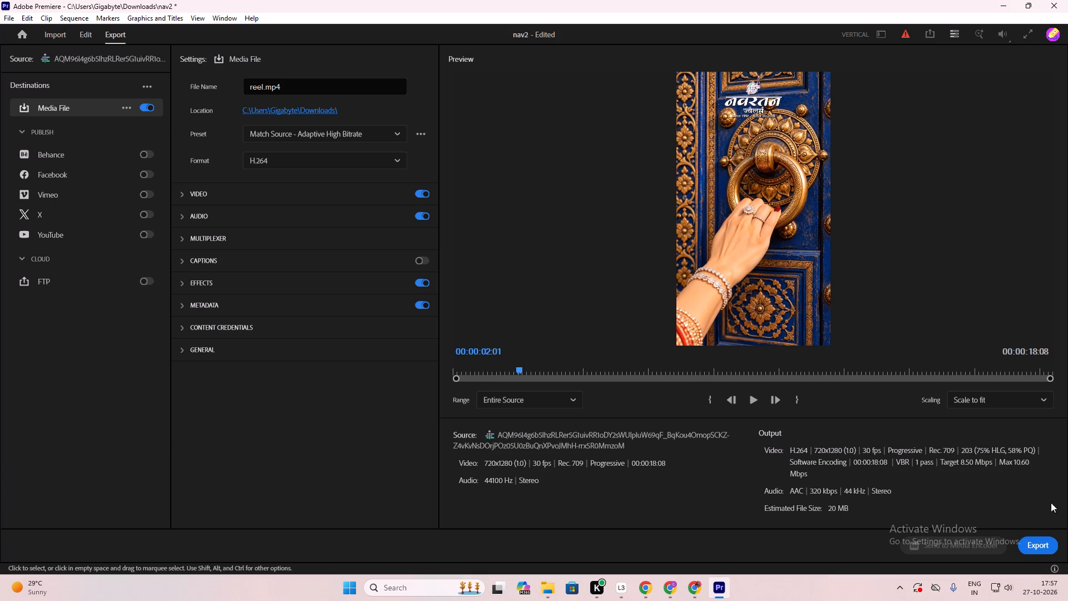
click(1035, 544)
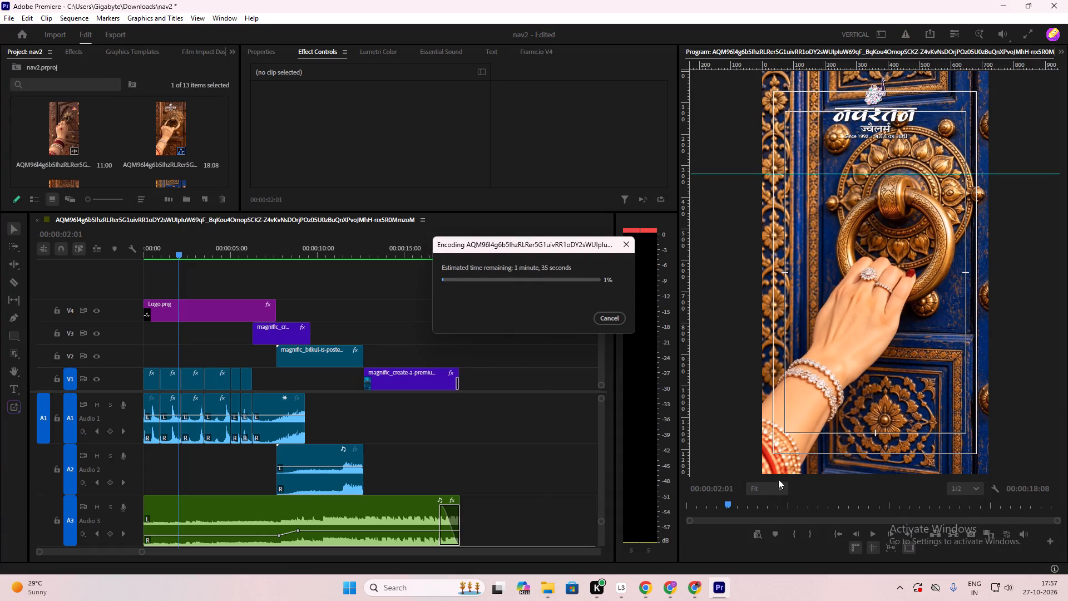
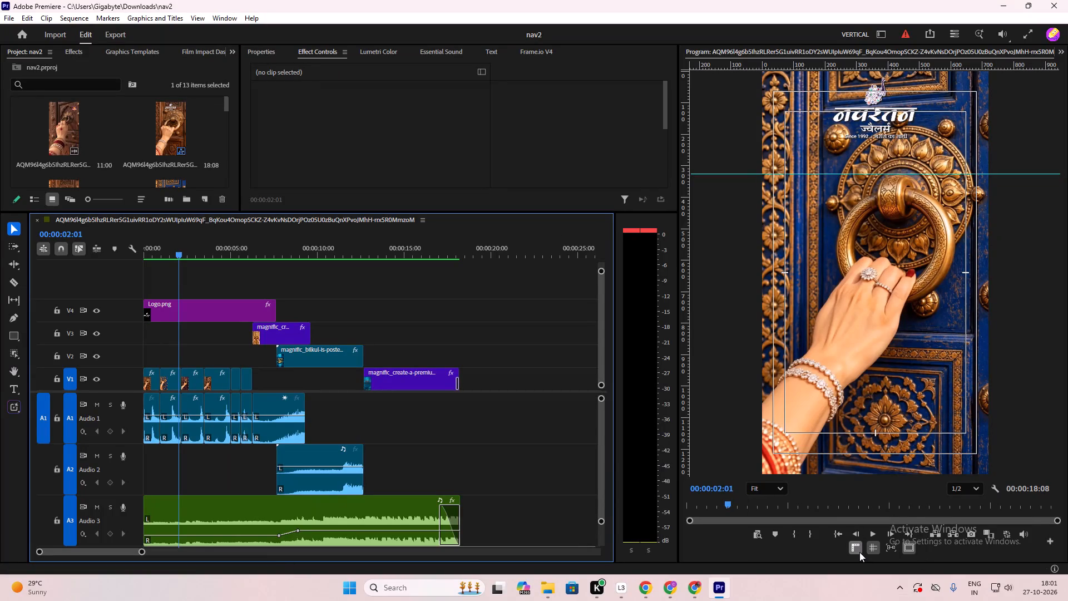
Hide the rulers and the safe margins in the Program Monitor for a cleaner preview.
click(859, 552)
click(912, 551)
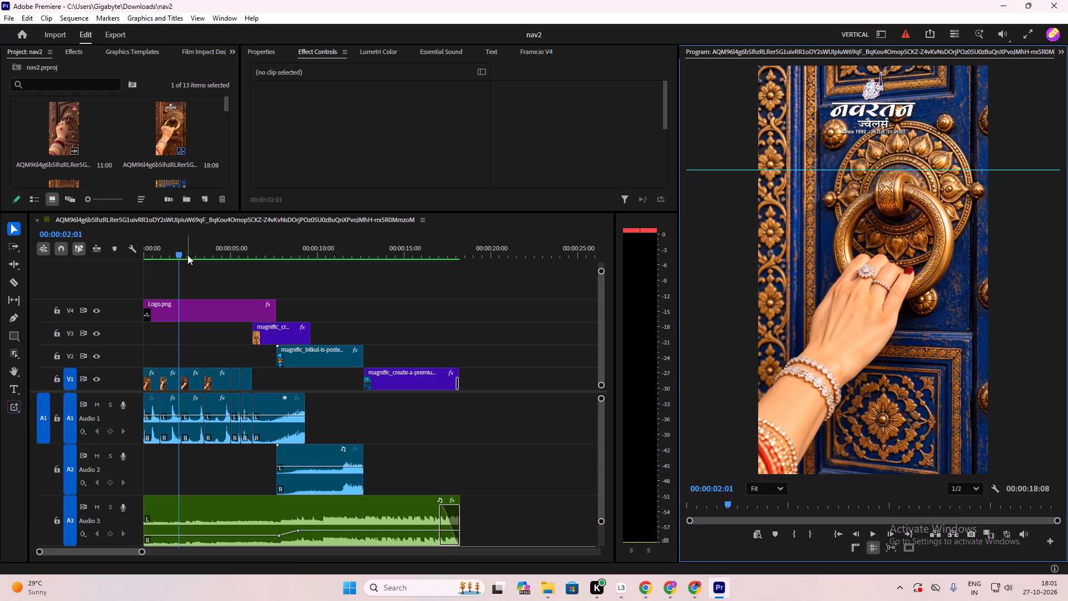
Play the sequence from the very beginning at 00:00:00:00 to review the launch video.
drag(179, 253, 122, 306)
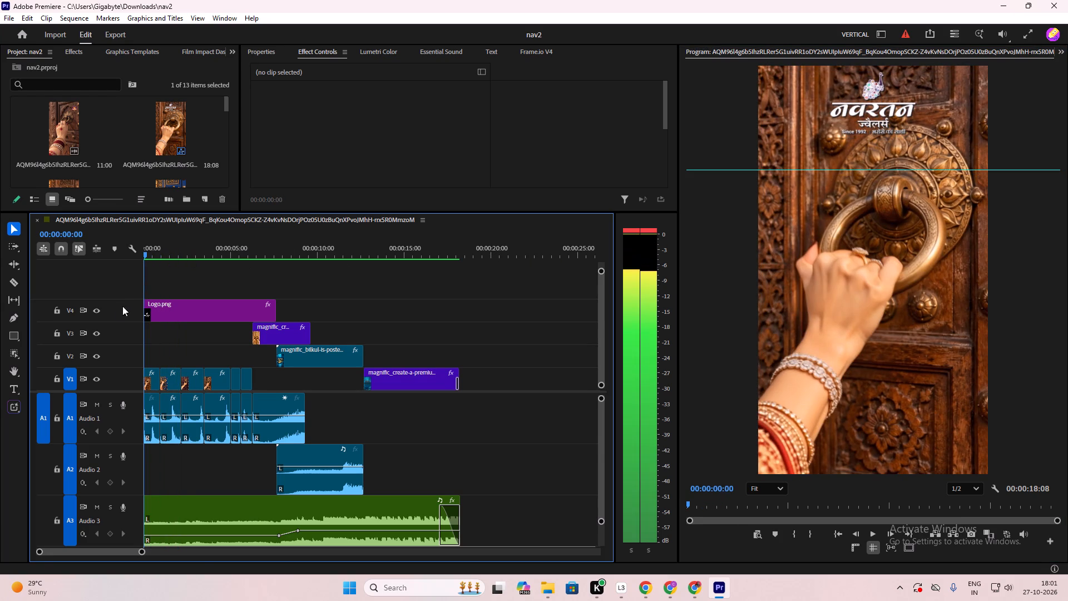
drag(122, 306, 116, 310)
click(254, 279)
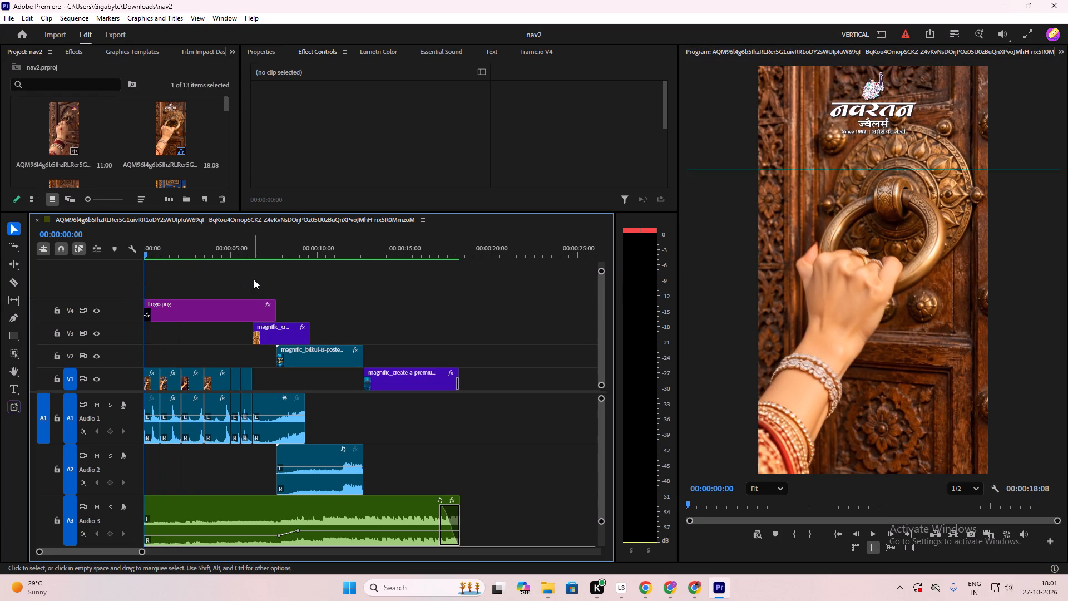
key(space)
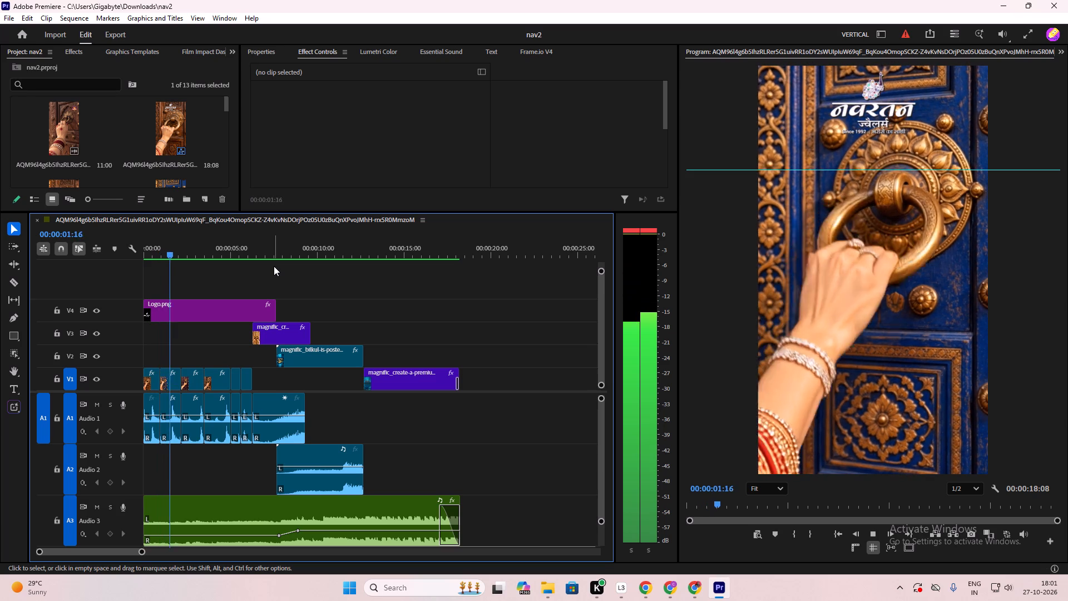
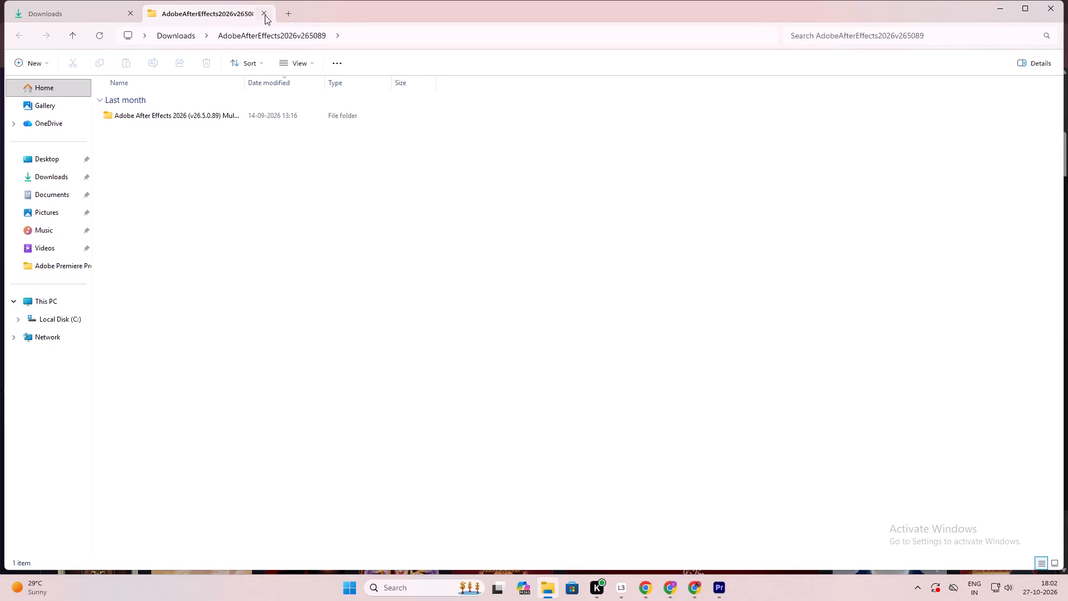
Close the AdobeAfterEffects2026v265089 folder tab in File Explorer, leaving the Downloads folder open.
click(265, 15)
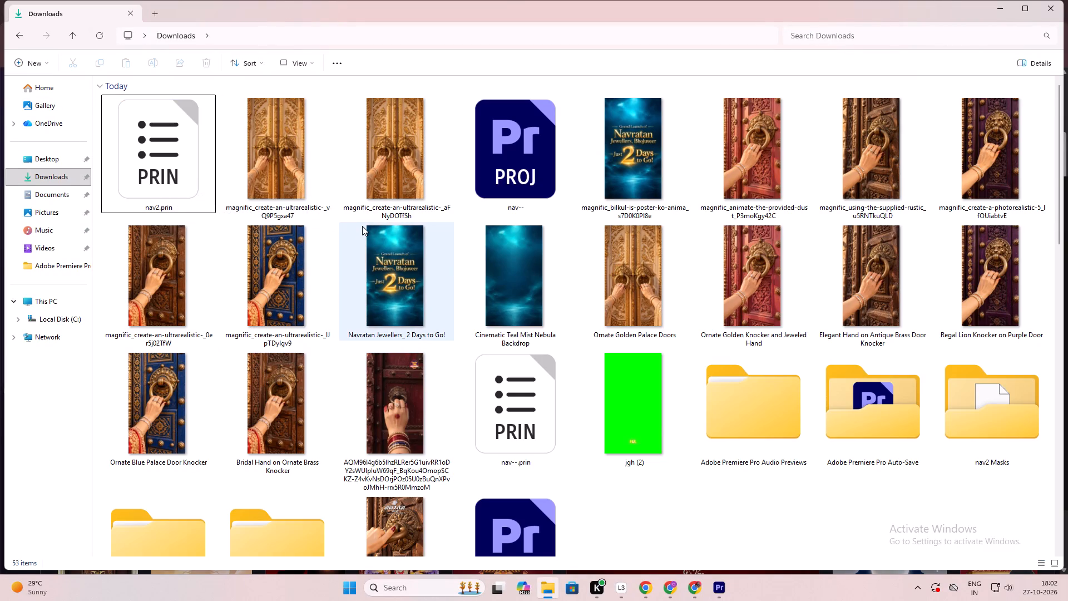
Open the Logo image from the Downloads folder and examine its lettering up close and as a whole.
scroll(362, 226, down, 3)
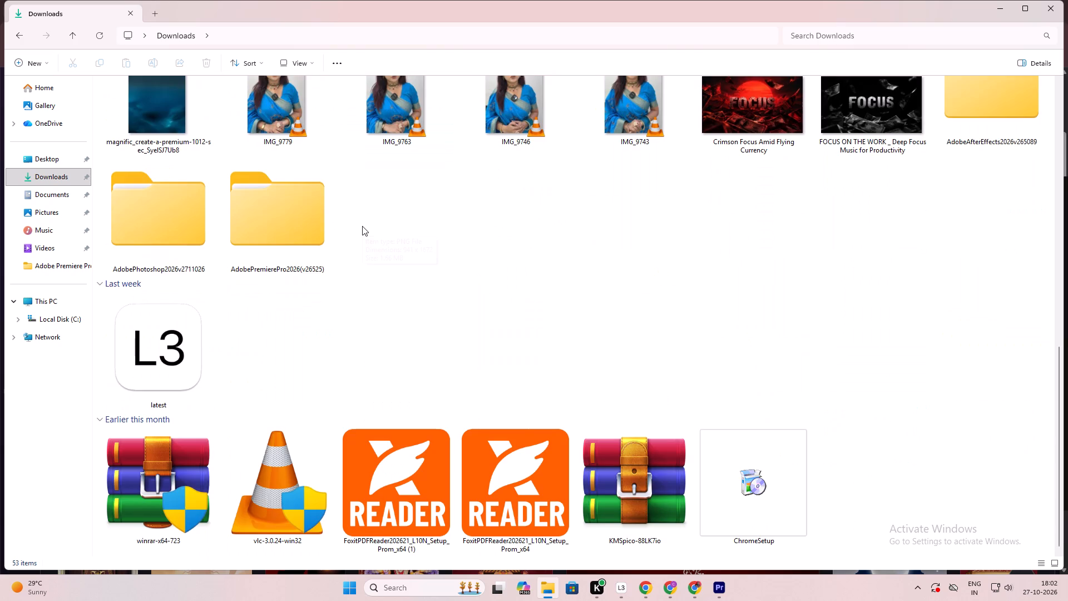
scroll(362, 226, up, 1)
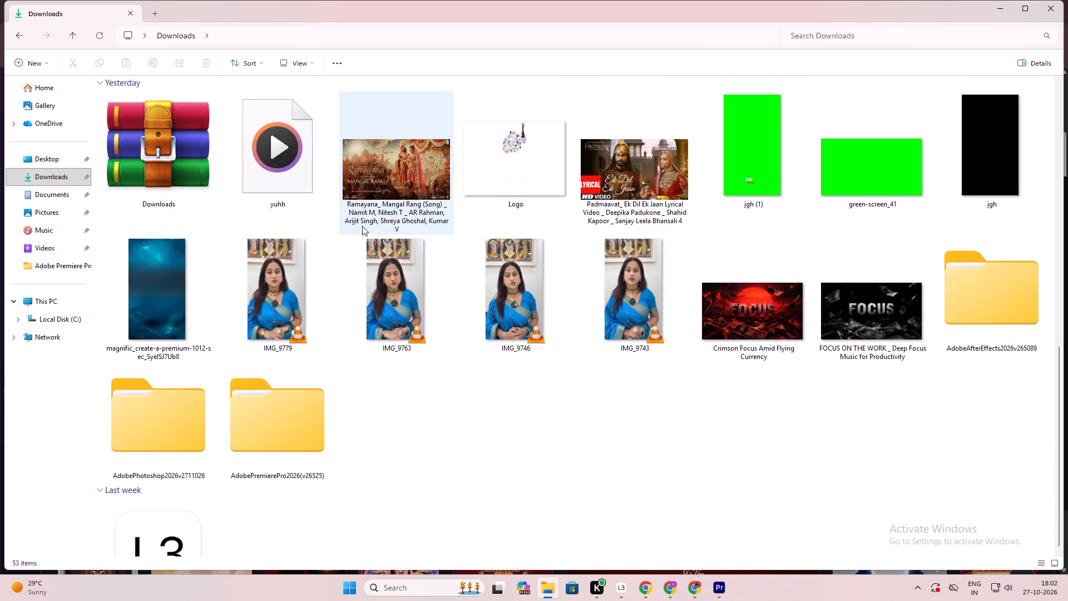
click(533, 169)
double_click(532, 169)
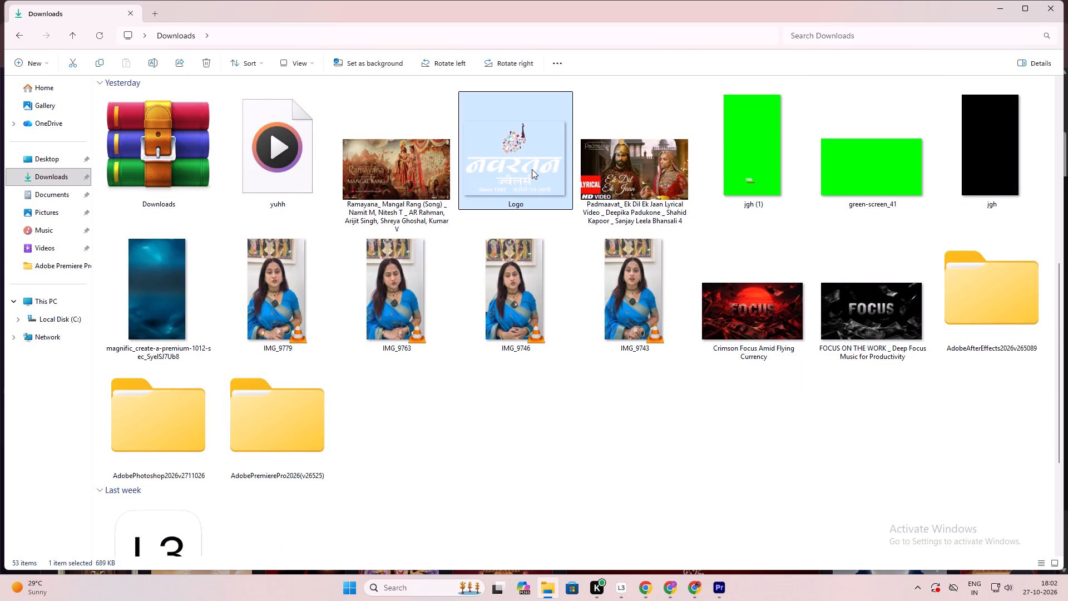
scroll(447, 364, up, 7)
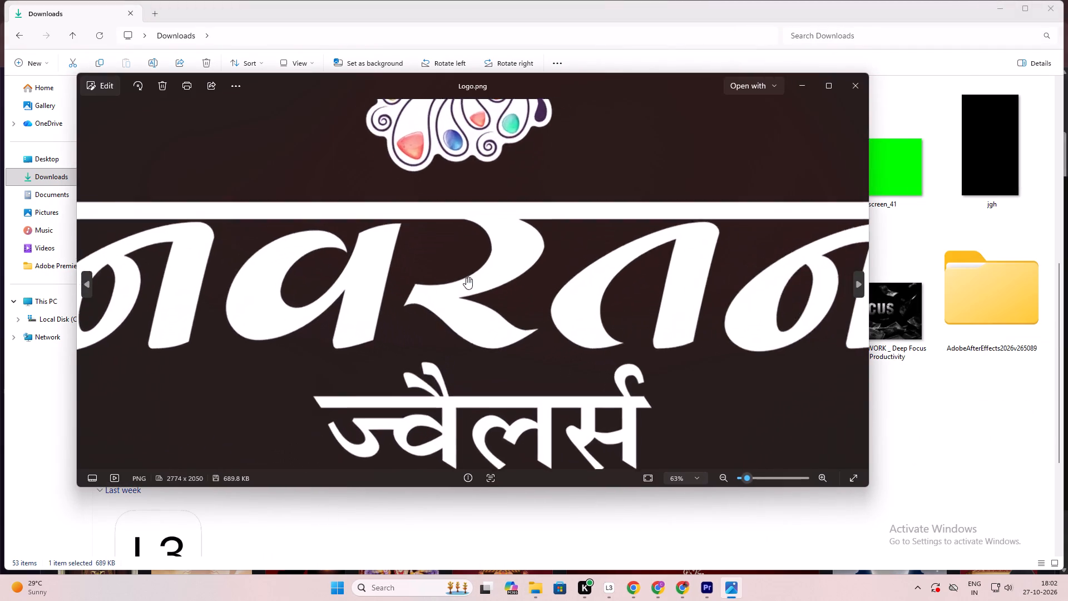
scroll(464, 263, up, 12)
scroll(431, 329, down, 14)
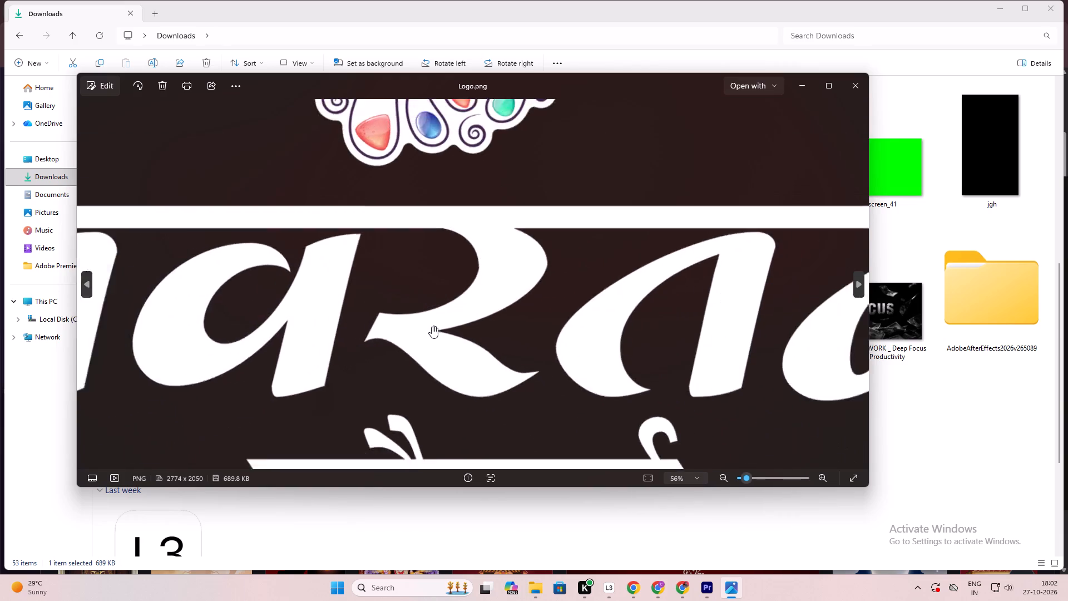
scroll(433, 323, down, 8)
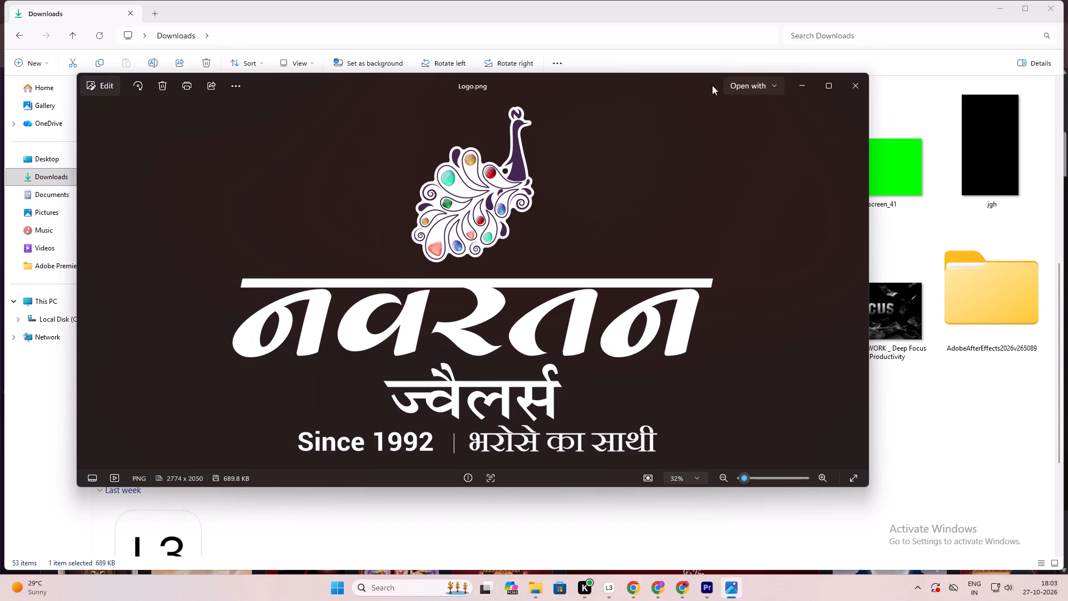
click(797, 79)
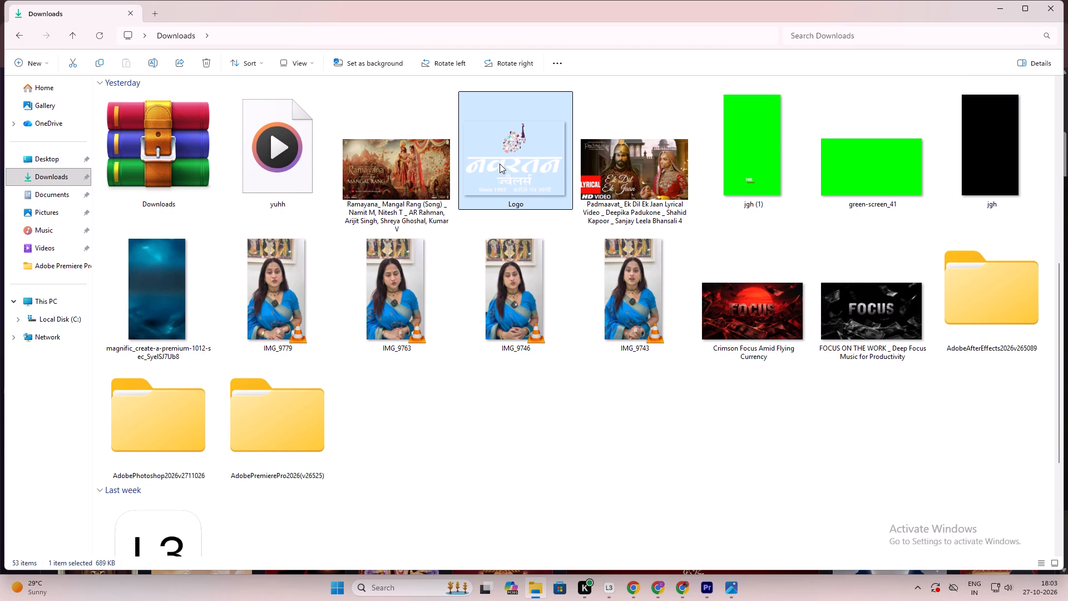
Preview the videos jgh (1), jgh and jgh (2) from the Downloads folder, closing the player after each.
double_click(744, 150)
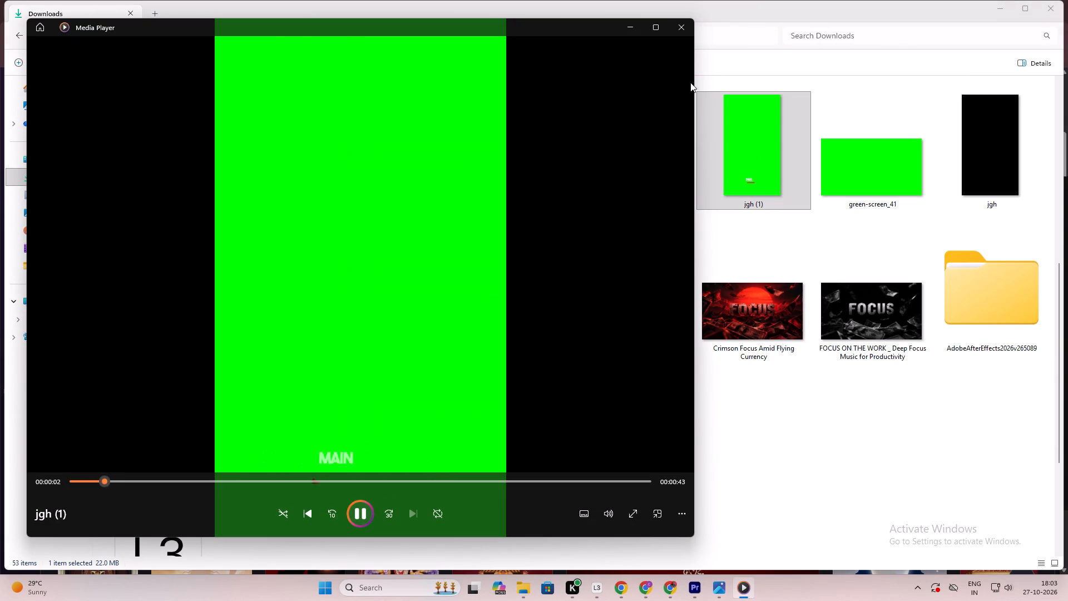
click(685, 31)
double_click(985, 152)
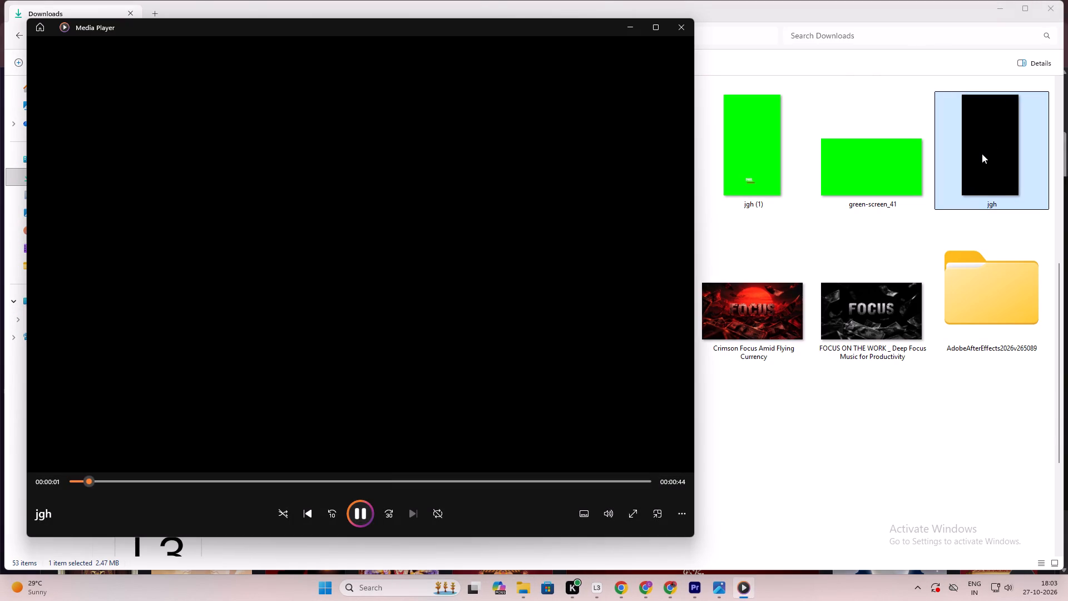
click(682, 27)
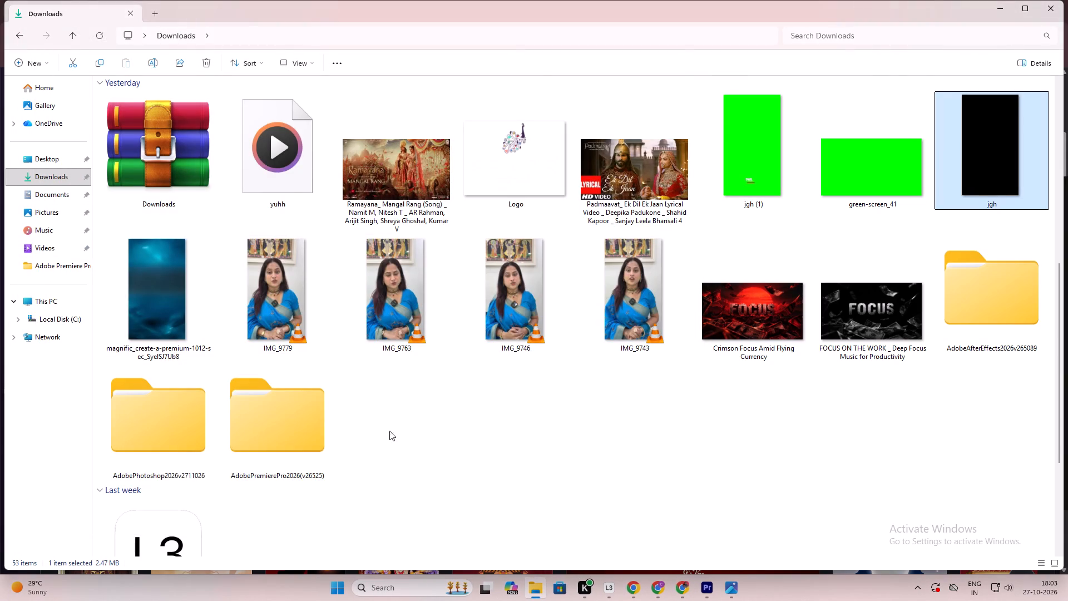
scroll(720, 342, down, 1)
scroll(519, 343, up, 2)
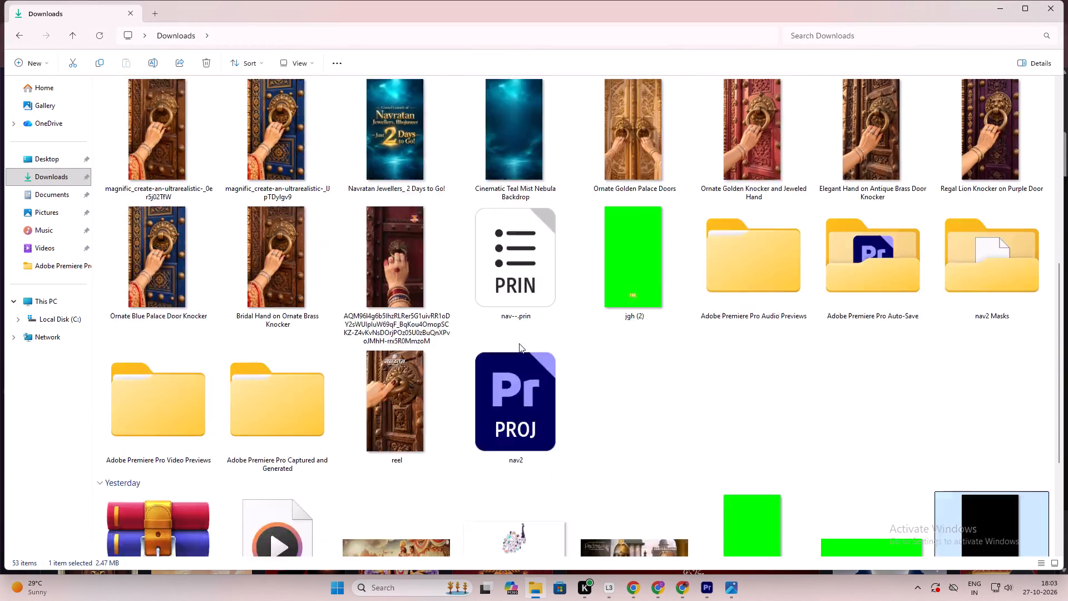
scroll(519, 343, up, 2)
double_click(638, 410)
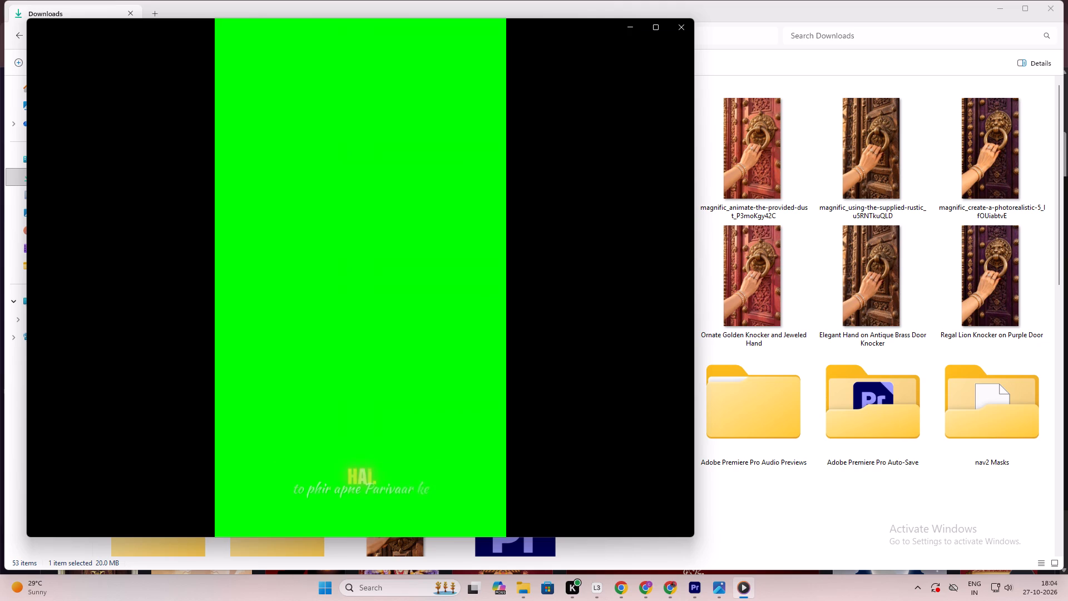
scroll(102, 181, up, 3)
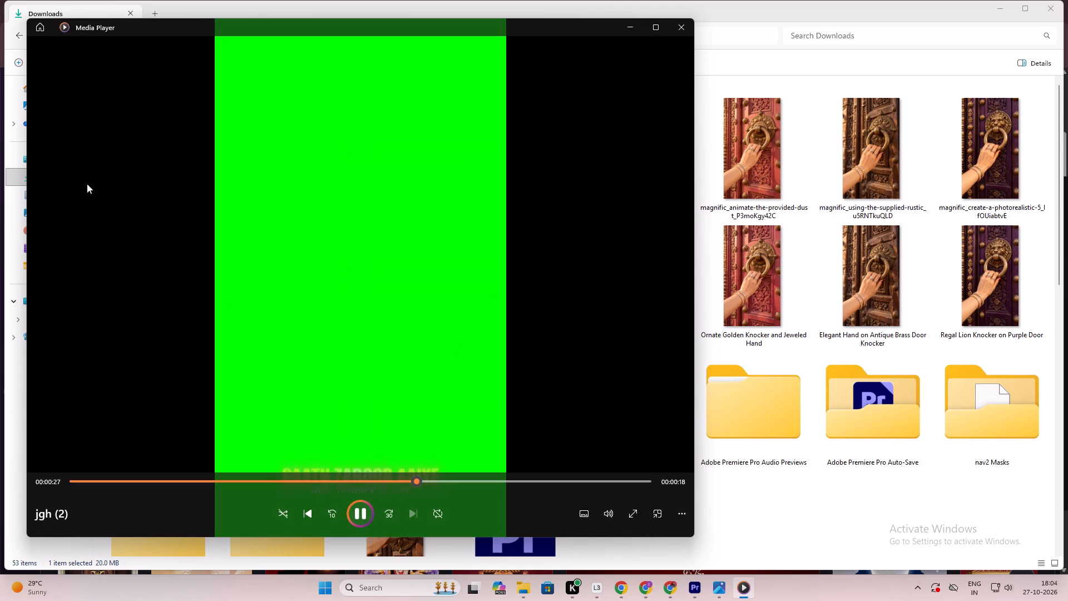
click(680, 29)
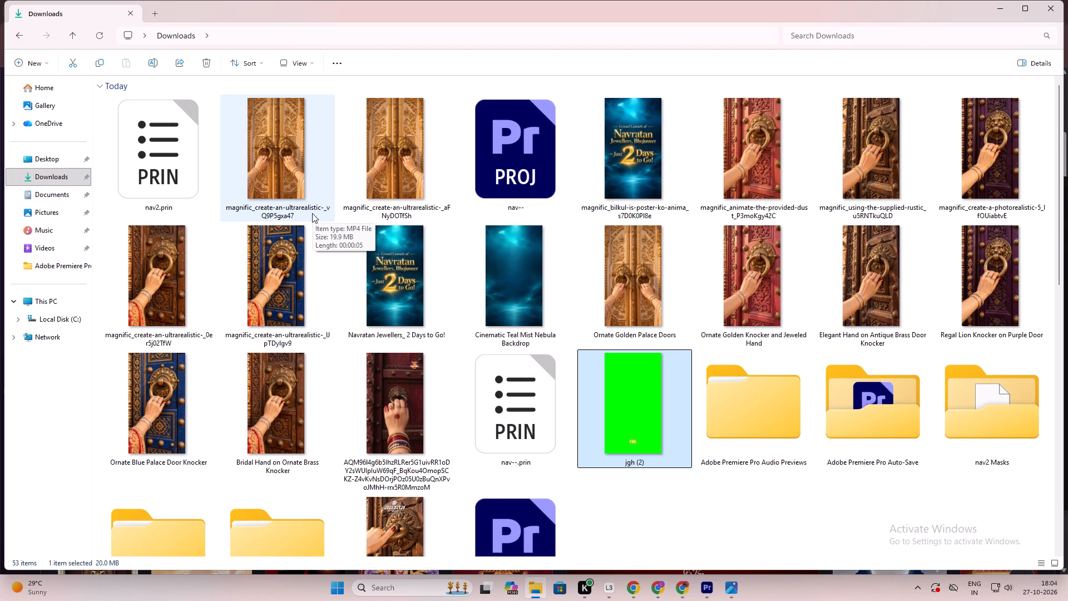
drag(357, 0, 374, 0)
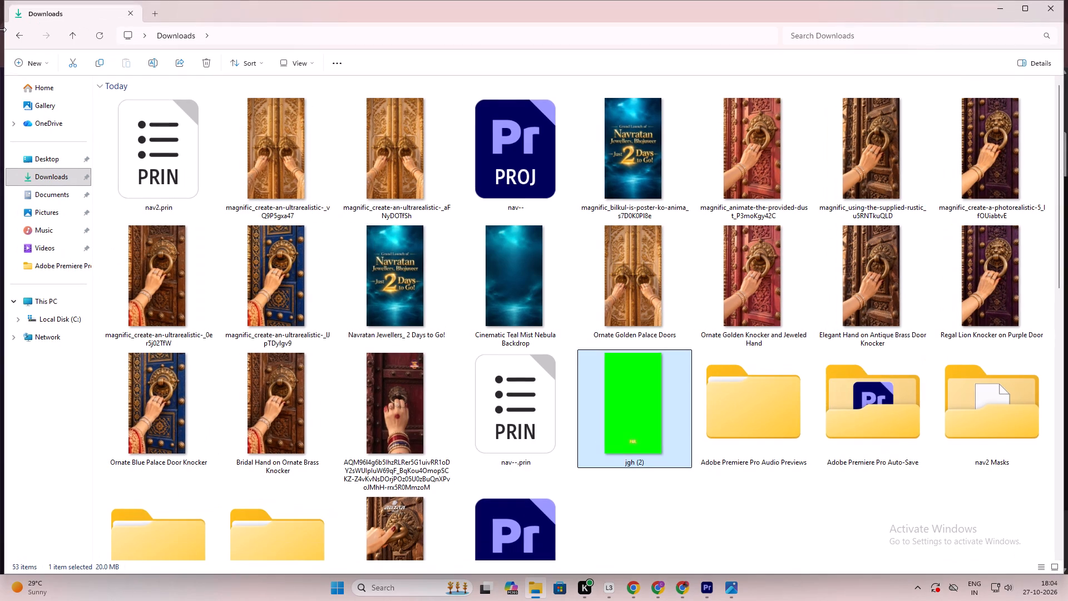